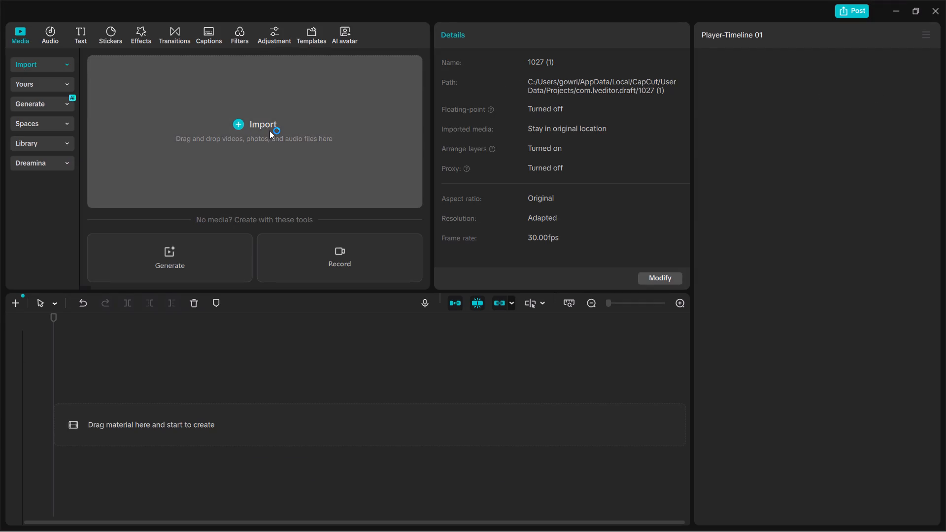
Import all the files grouped under Today in the Downloads folder into the media library.
click(270, 131)
click(271, 143)
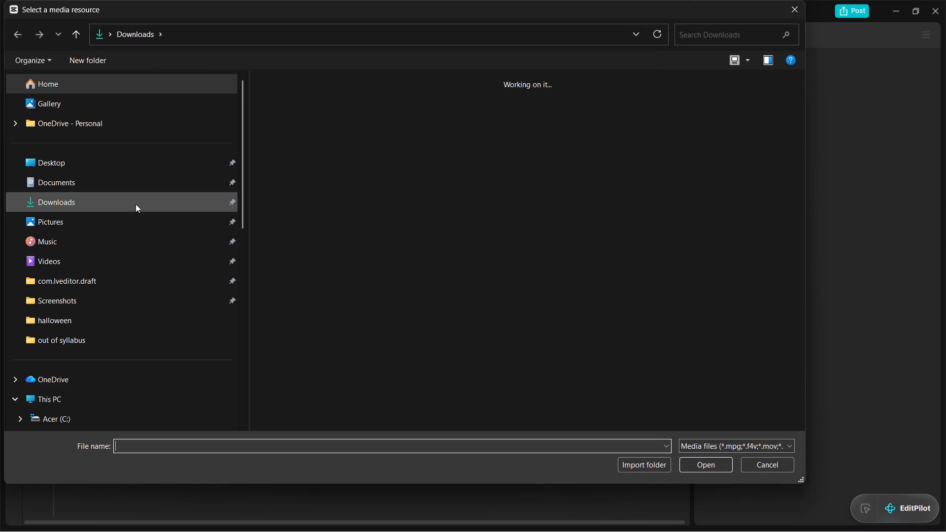
click(135, 204)
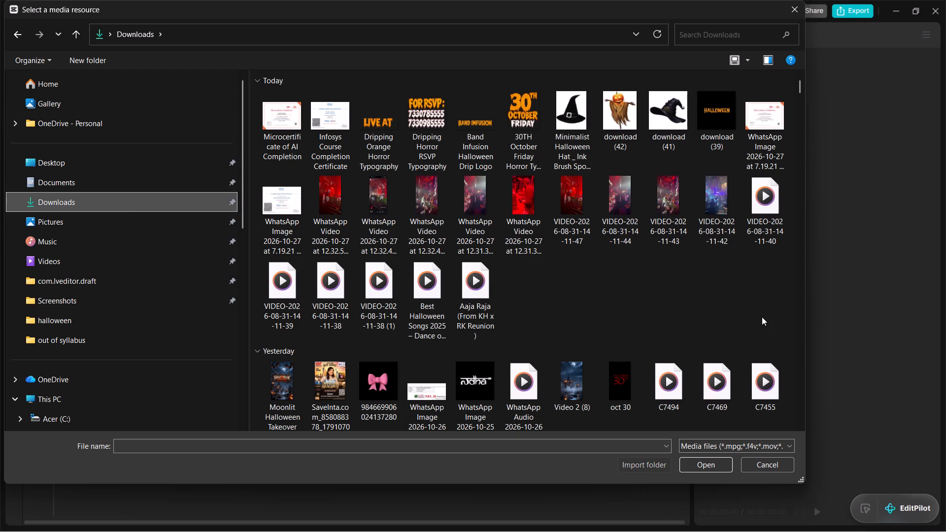
drag(776, 317, 295, 147)
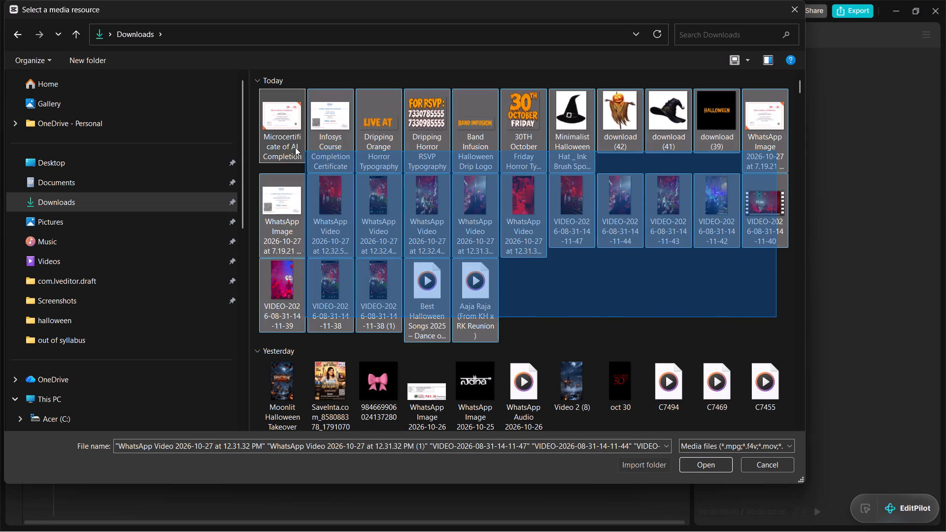
drag(295, 147, 264, 122)
key(Return)
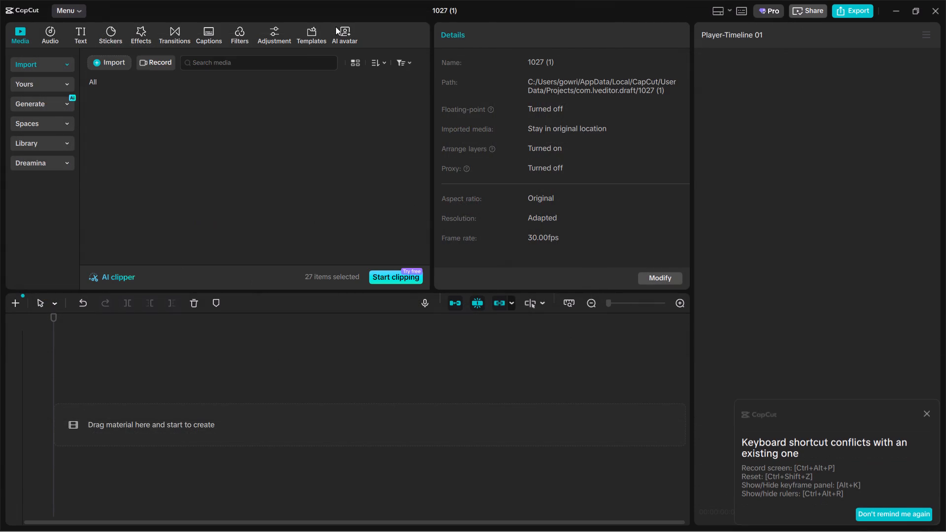
click(926, 415)
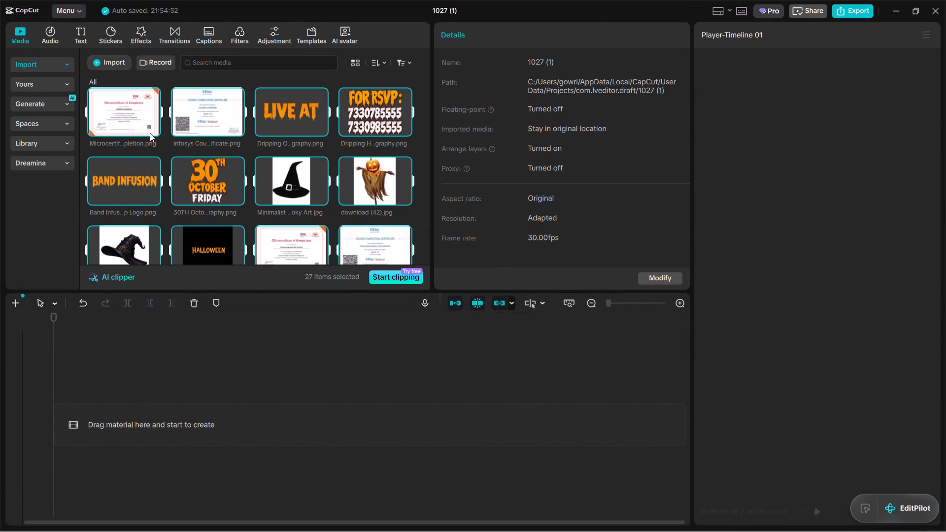
Delete the Microcertificate and Infosys course certificate PNG images from the imported media.
click(172, 84)
click(40, 232)
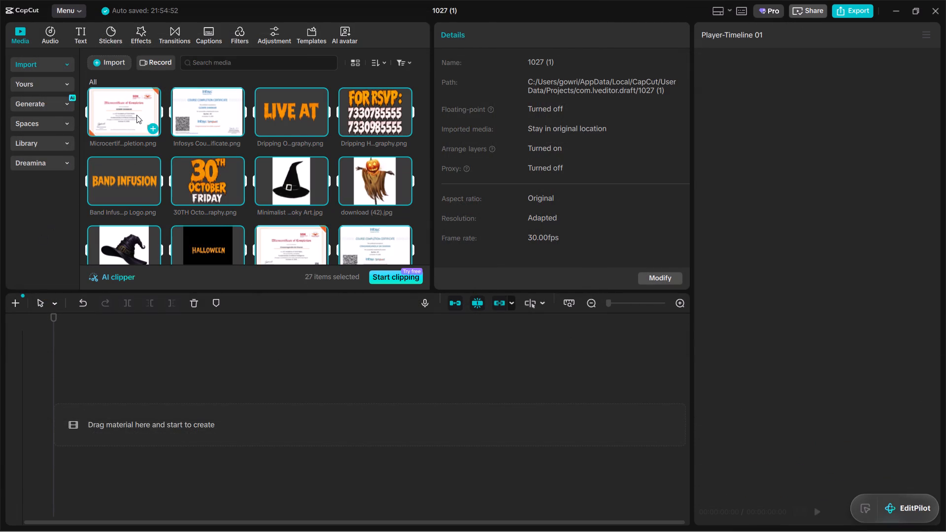
click(136, 115)
key(BackSpace)
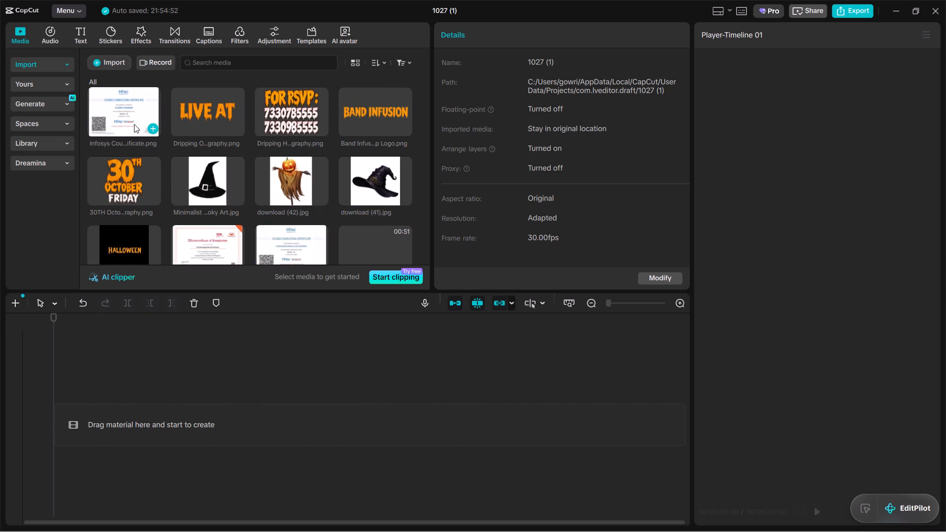
click(131, 123)
key(BackSpace)
Delete the orange text graphics LIVE AT, FOR RSVP, BAND INFUSION and 30TH OCTOBER FRIDAY from the imported media.
click(131, 123)
key(BackSpace)
click(131, 123)
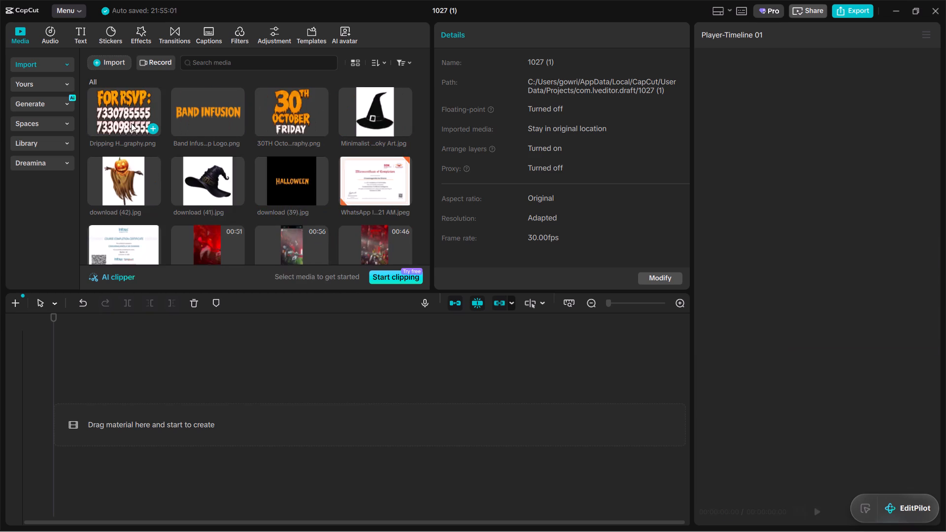
key(BackSpace)
click(131, 123)
key(BackSpace)
click(131, 123)
key(BackSpace)
Delete the Minimalist hat image, the scarecrow image download (42) and the witch hat image download (41) from the media.
click(131, 123)
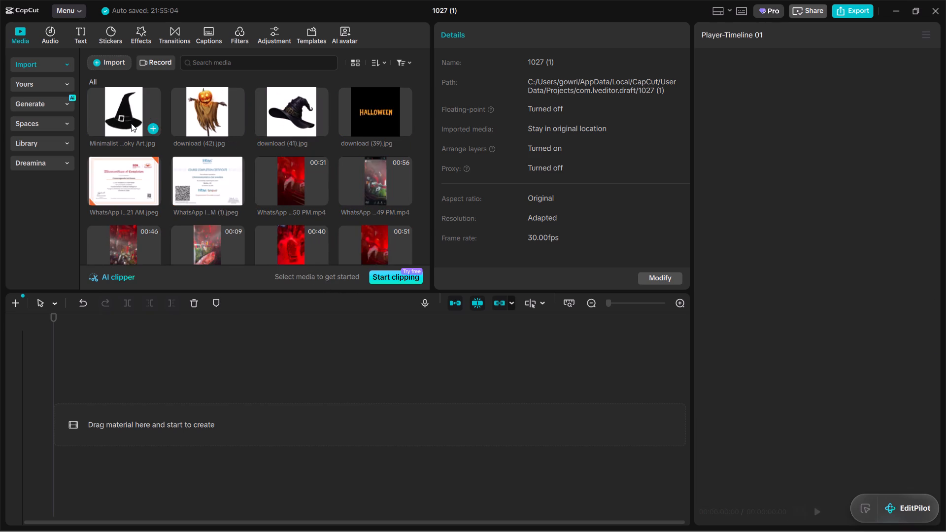
key(BackSpace)
click(131, 123)
key(BackSpace)
click(131, 123)
key(BackSpace)
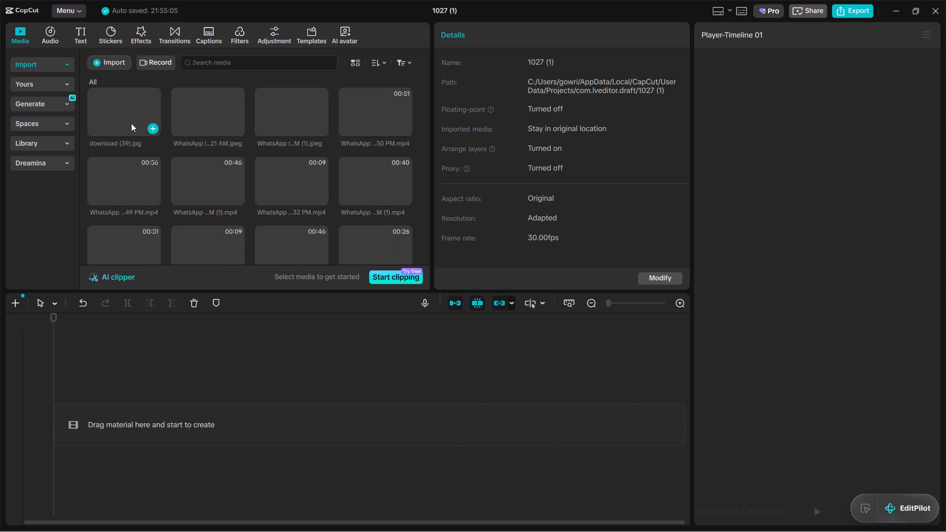
Delete the HALLOWEEN title image download (39) and the two WhatsApp certificate JPEGs from the media.
click(131, 123)
key(BackSpace)
click(131, 123)
key(BackSpace)
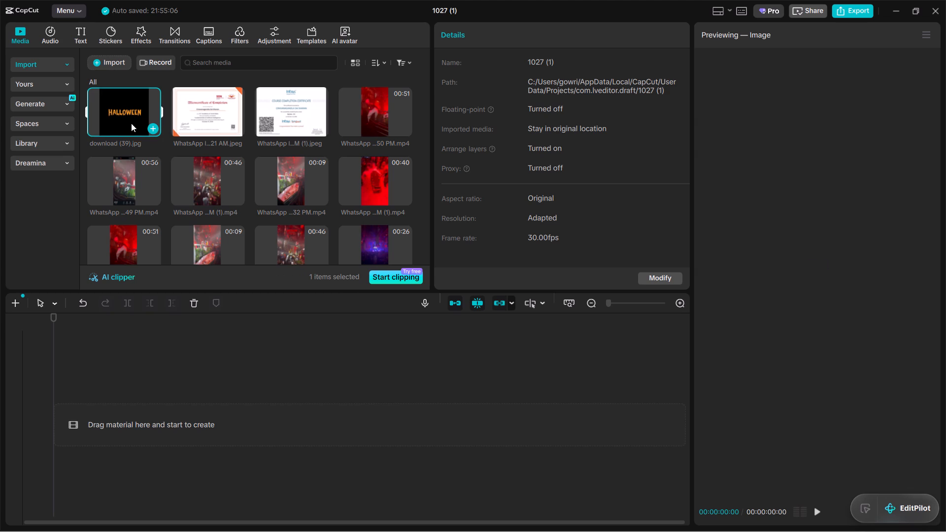
click(129, 127)
key(BackSpace)
click(129, 127)
key(BackSpace)
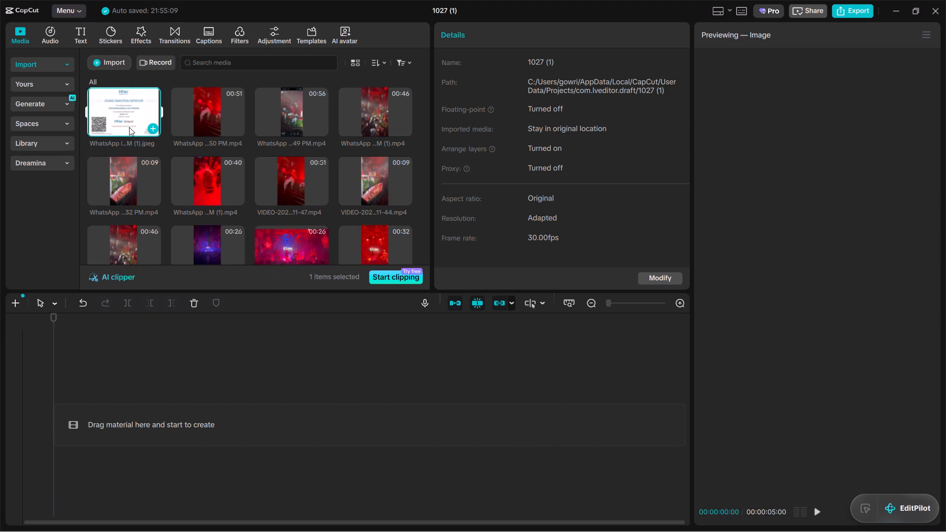
Place the Best Halloween Songs 2025 audio file at the start of the timeline.
scroll(343, 197, down, 9)
click(279, 216)
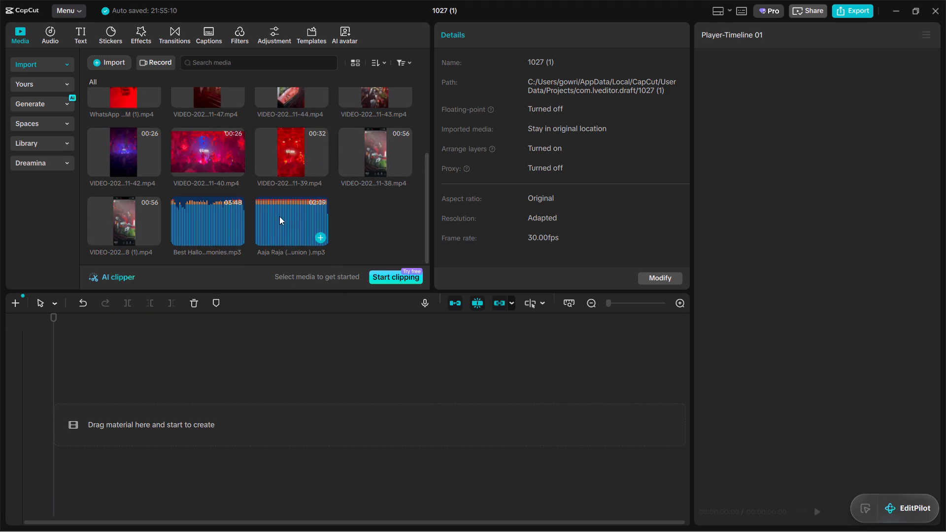
click(207, 203)
drag(204, 219, 188, 464)
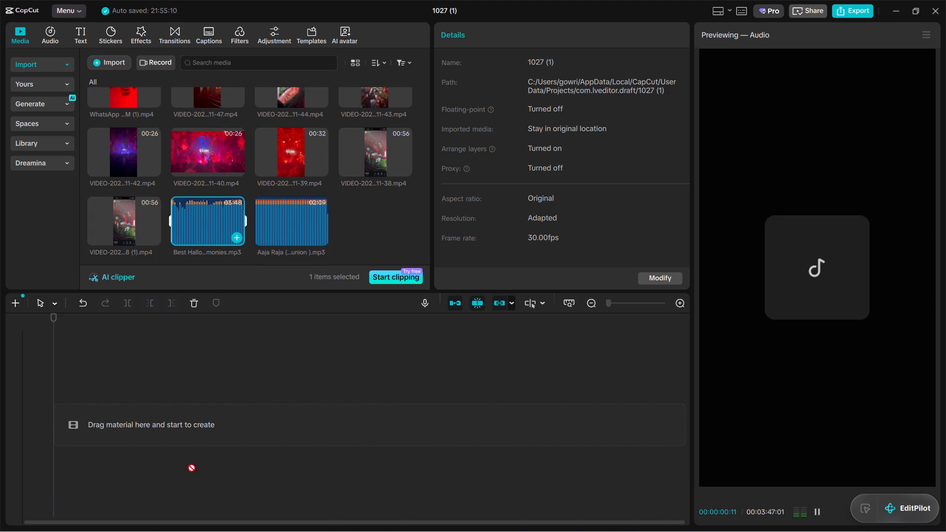
drag(188, 464, 120, 430)
Delete the Aaja Raja audio file from the imported media.
click(287, 206)
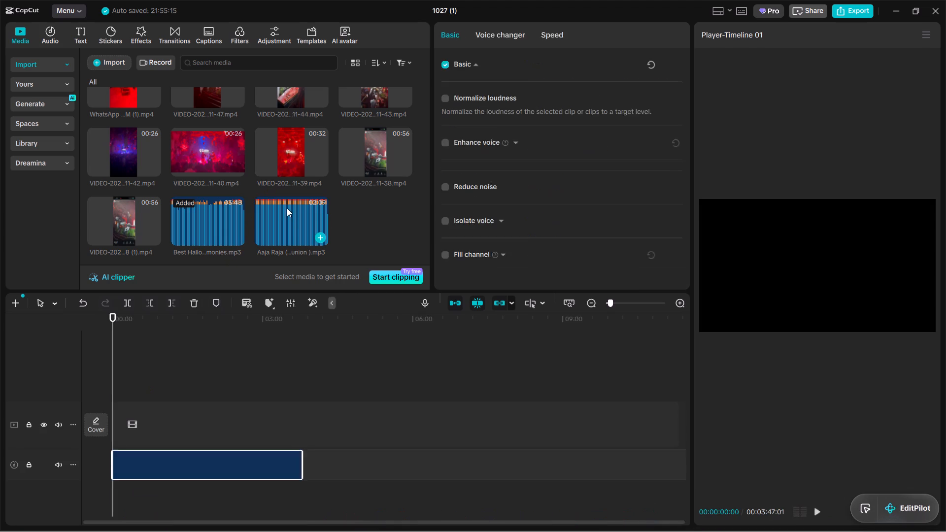
key(BackSpace)
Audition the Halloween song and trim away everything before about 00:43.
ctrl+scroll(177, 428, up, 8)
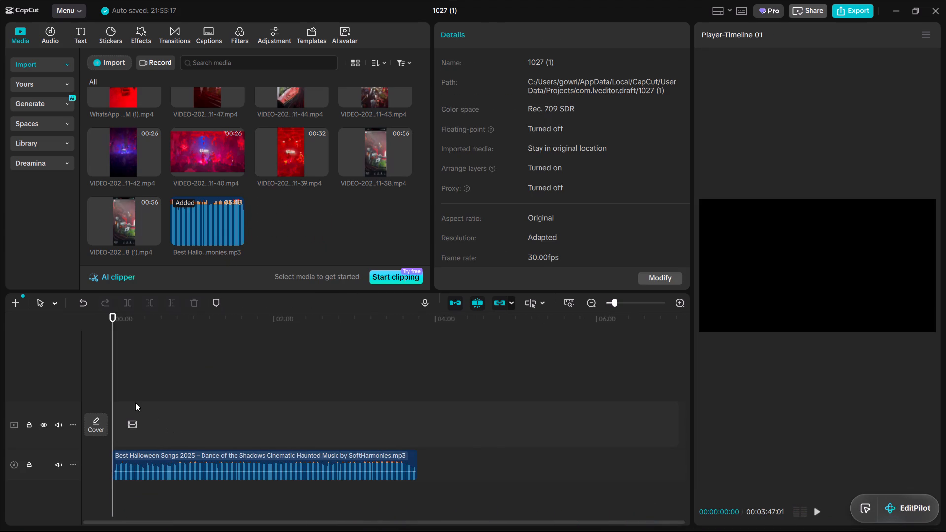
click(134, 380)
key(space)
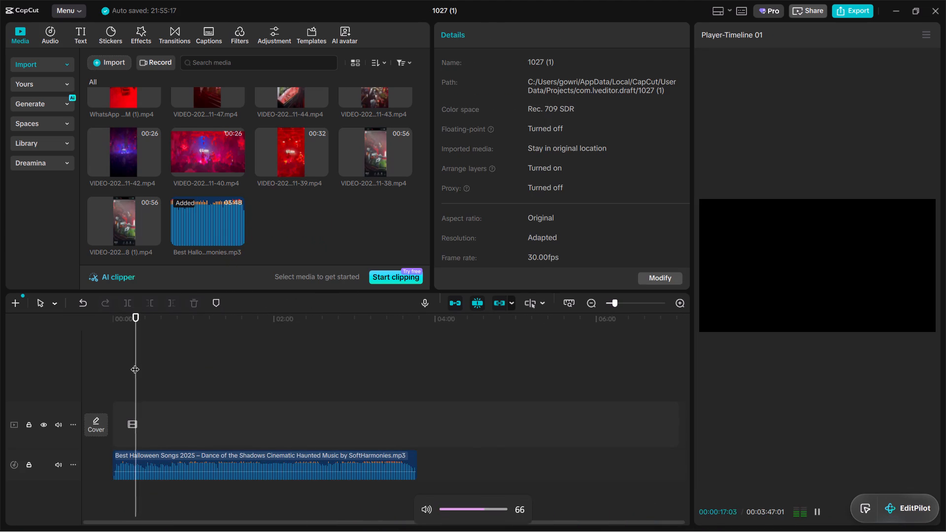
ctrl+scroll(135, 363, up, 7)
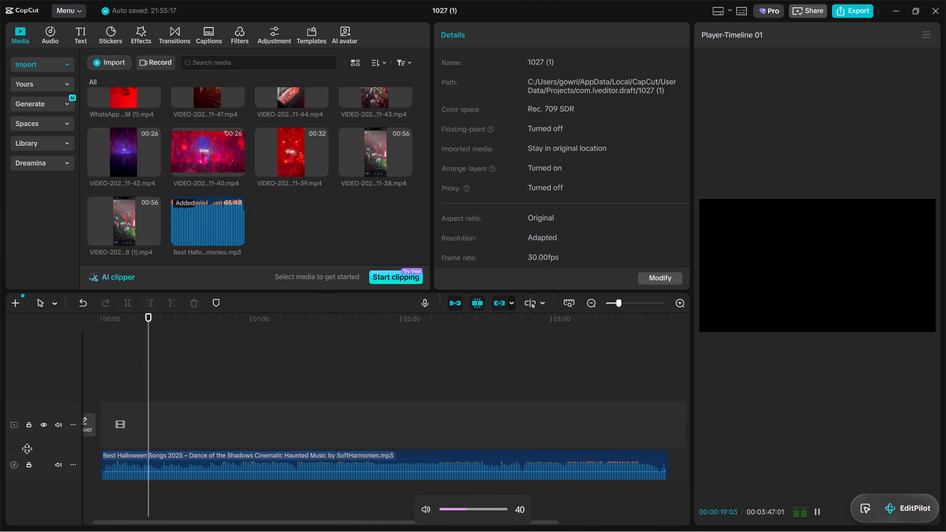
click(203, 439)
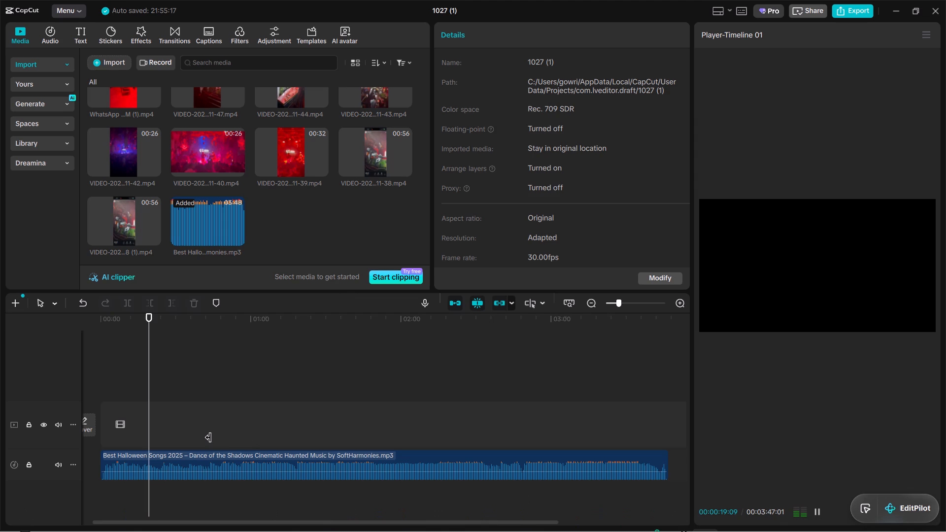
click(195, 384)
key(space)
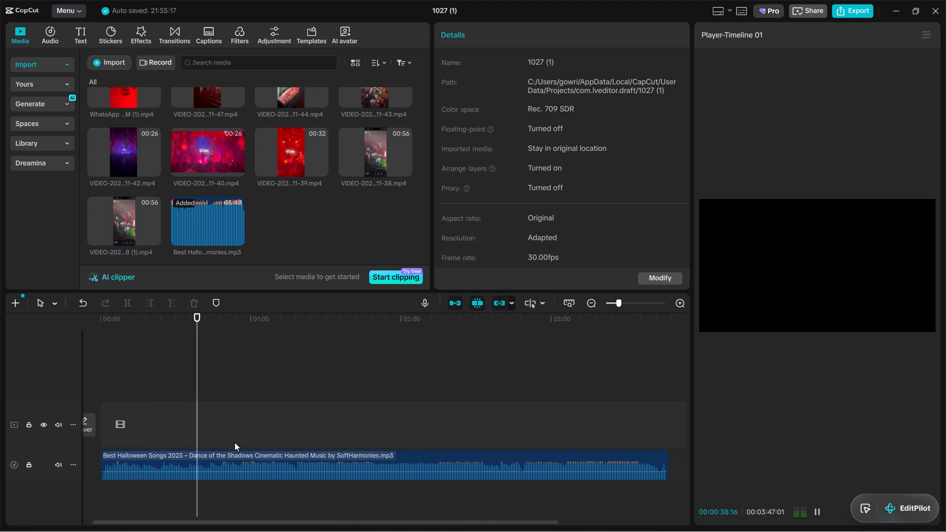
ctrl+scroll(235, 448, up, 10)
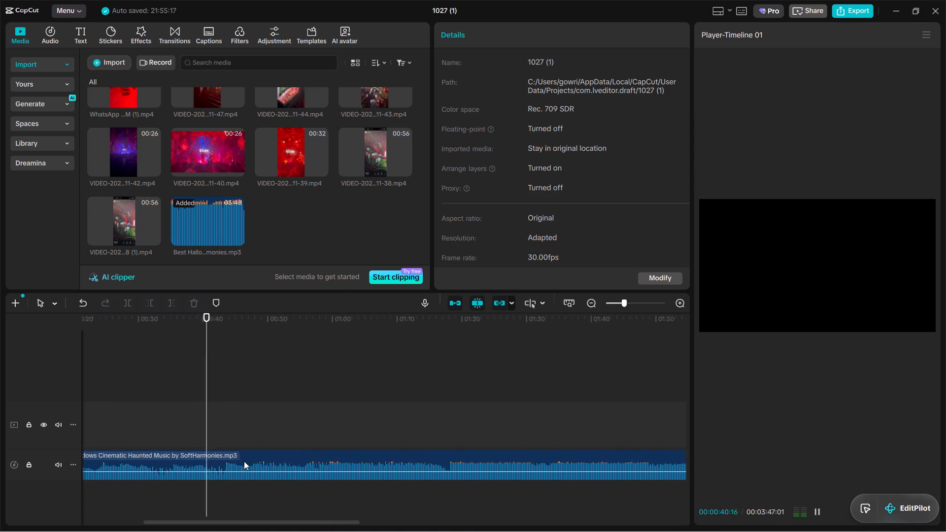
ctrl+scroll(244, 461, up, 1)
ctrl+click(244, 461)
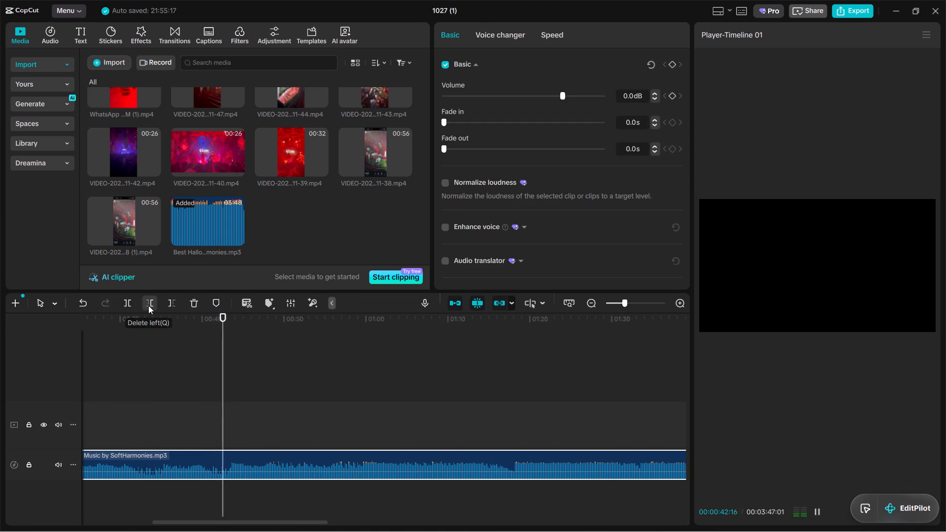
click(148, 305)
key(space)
Audition further into the Halloween song and trim away everything before about 00:59.
ctrl+scroll(299, 464, up, 7)
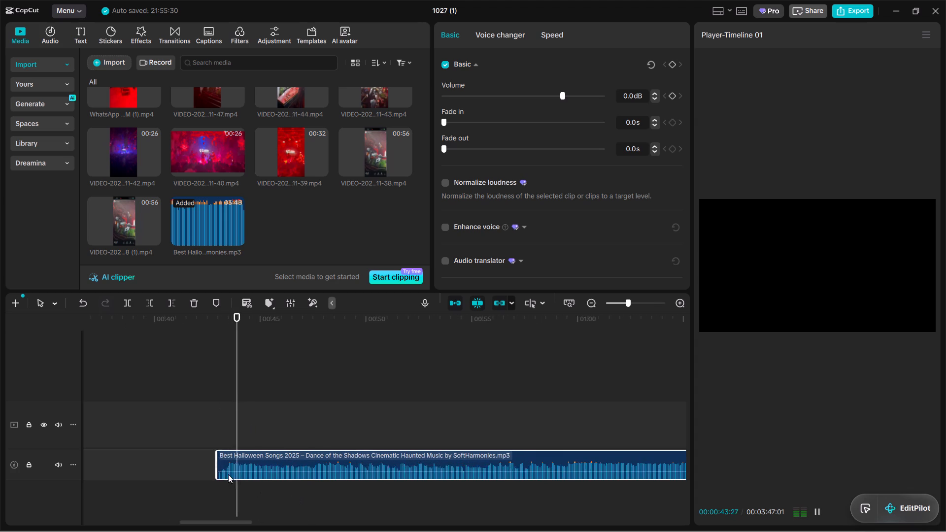
click(321, 439)
key(space)
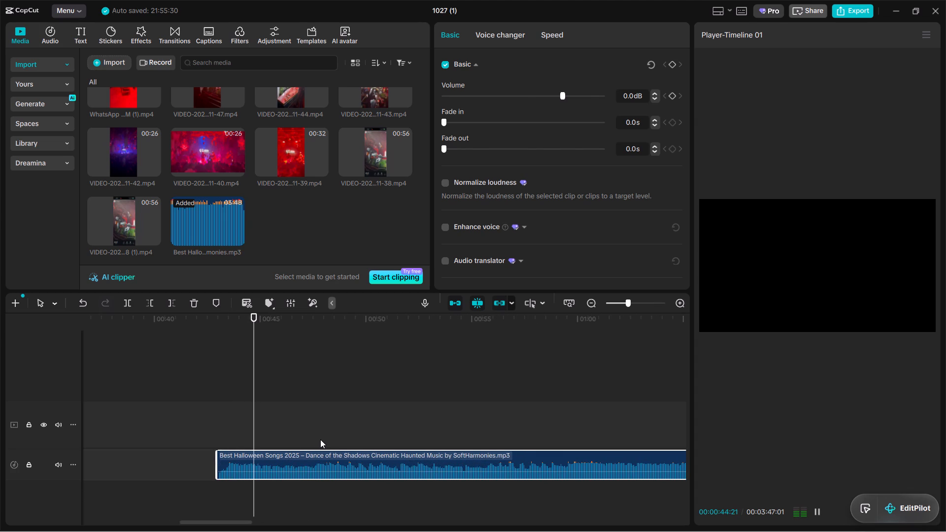
drag(236, 524, 247, 527)
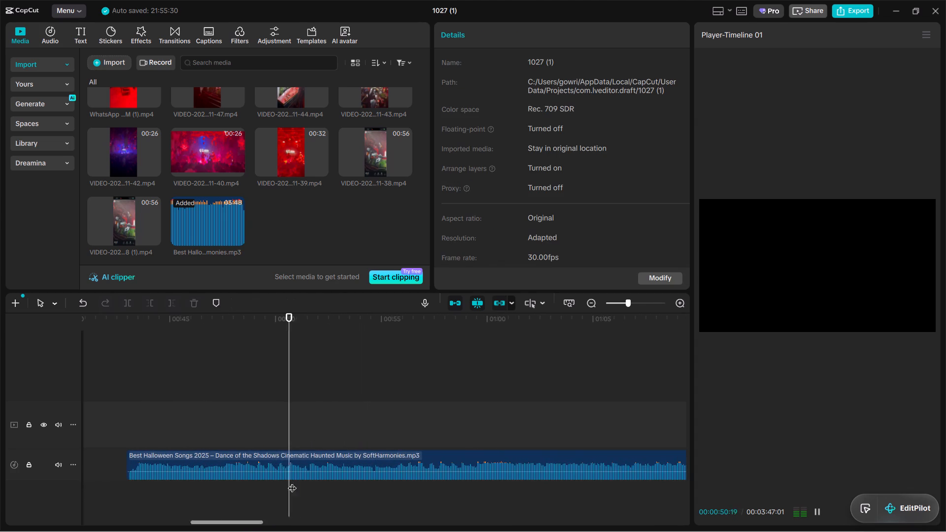
ctrl+scroll(359, 446, down, 7)
ctrl+scroll(355, 448, up, 5)
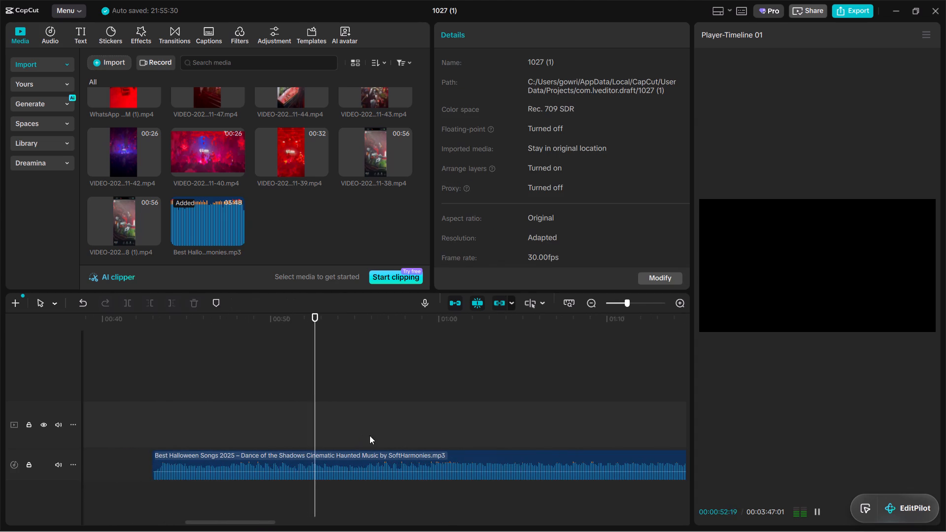
click(373, 435)
key(space)
drag(242, 522, 254, 525)
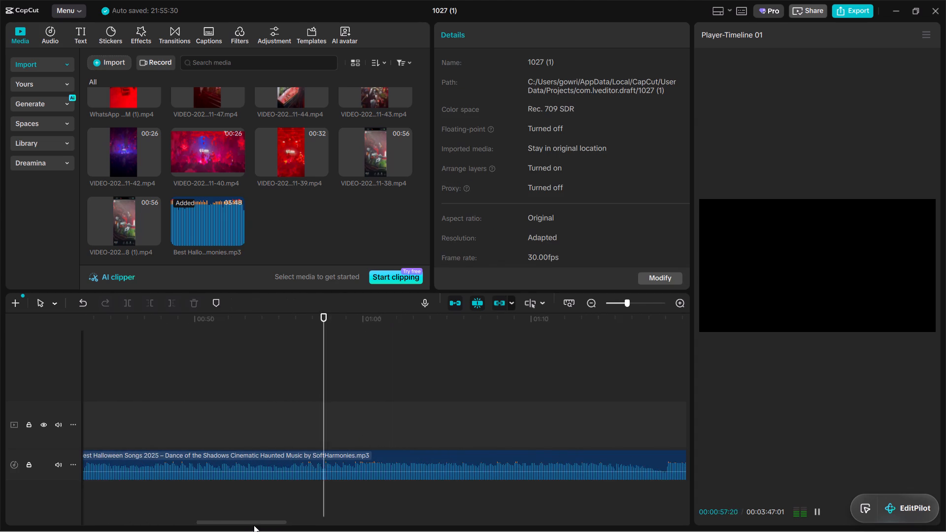
drag(254, 525, 254, 525)
click(369, 466)
key(space)
key(space)
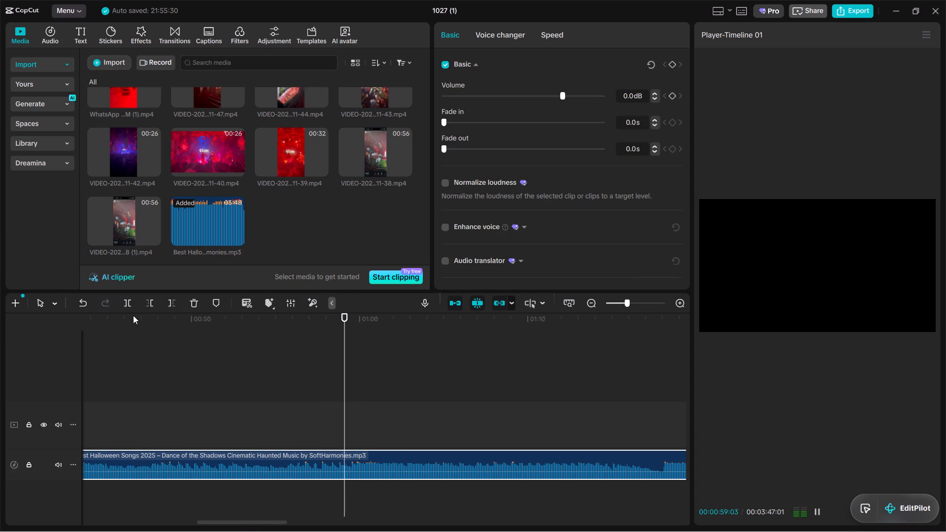
key(space)
click(144, 303)
key(space)
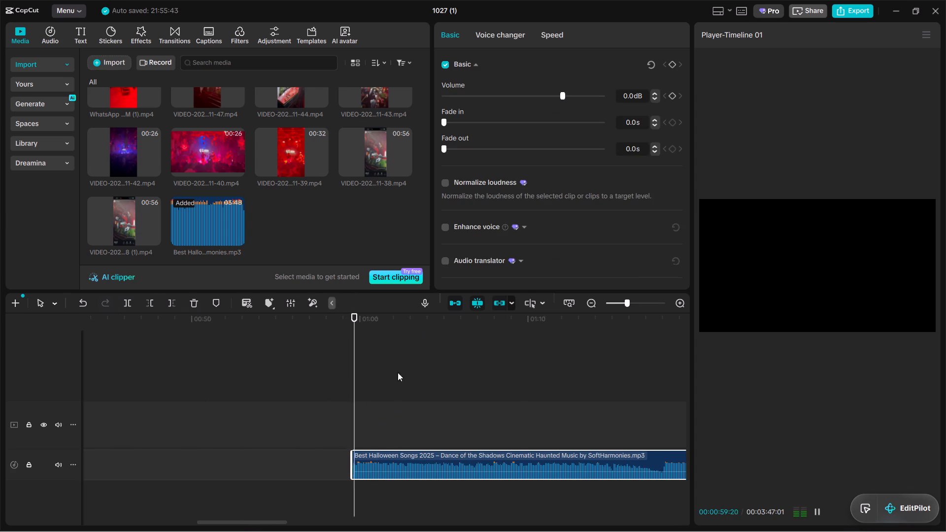
Give the start of the trimmed song a 1.1 s fade-in and play it back.
drag(355, 465, 373, 472)
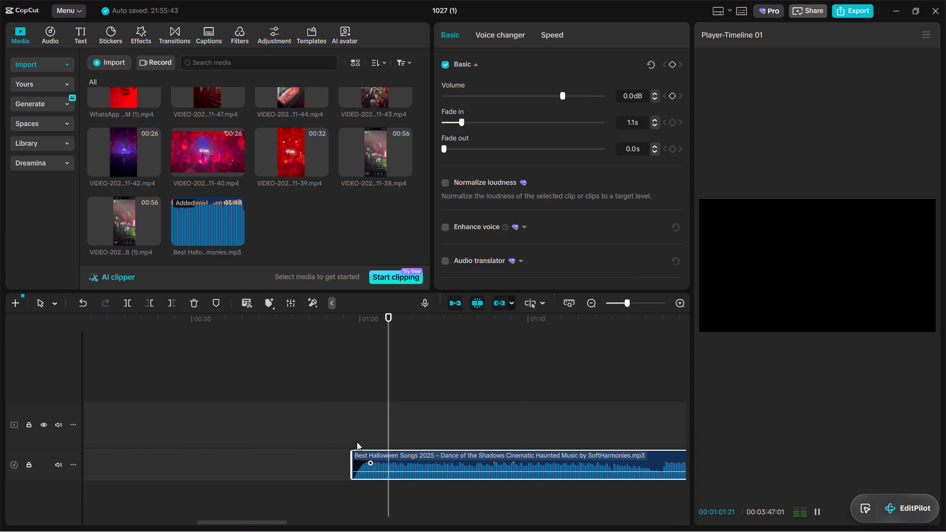
click(354, 435)
key(space)
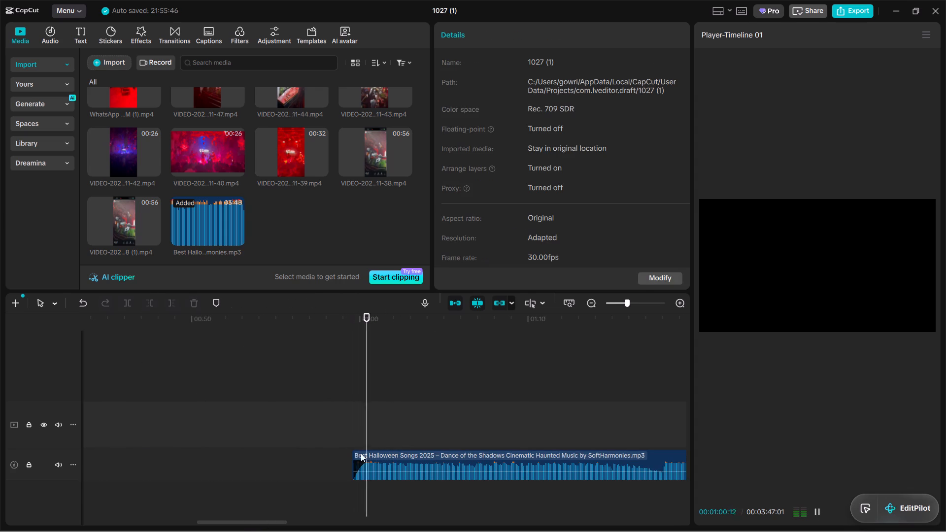
Move the trimmed Halloween song to the very beginning of the timeline.
ctrl+scroll(383, 471, down, 7)
ctrl+drag(346, 522, 356, 522)
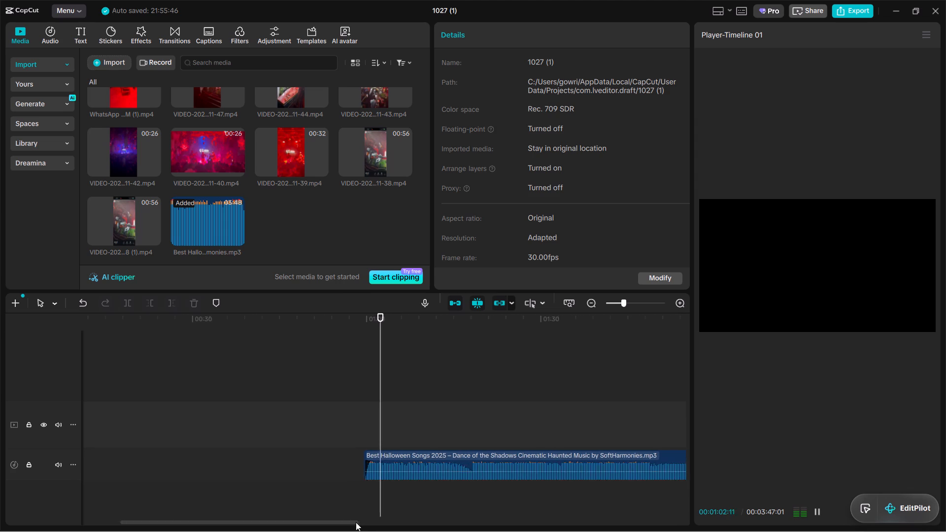
ctrl+drag(356, 522, 367, 522)
click(380, 464)
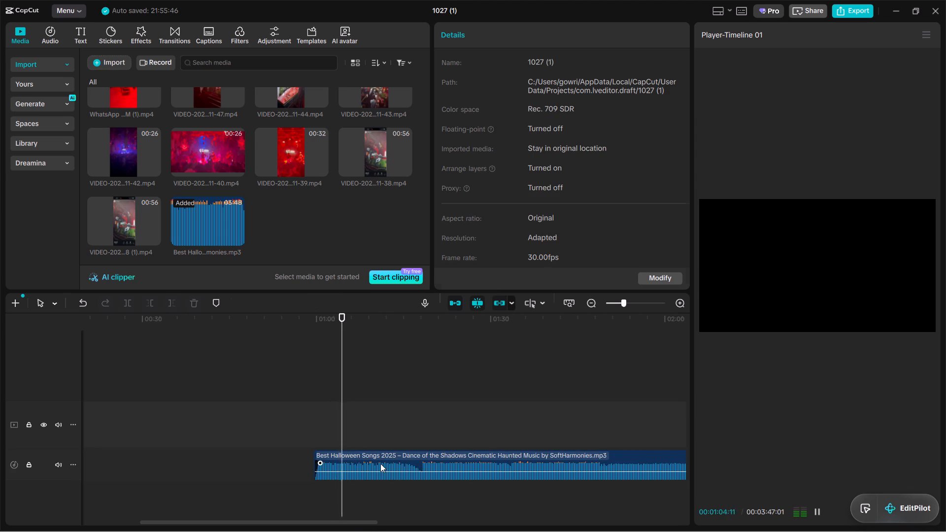
drag(380, 464, 0, 494)
click(194, 430)
drag(194, 430, 0, 455)
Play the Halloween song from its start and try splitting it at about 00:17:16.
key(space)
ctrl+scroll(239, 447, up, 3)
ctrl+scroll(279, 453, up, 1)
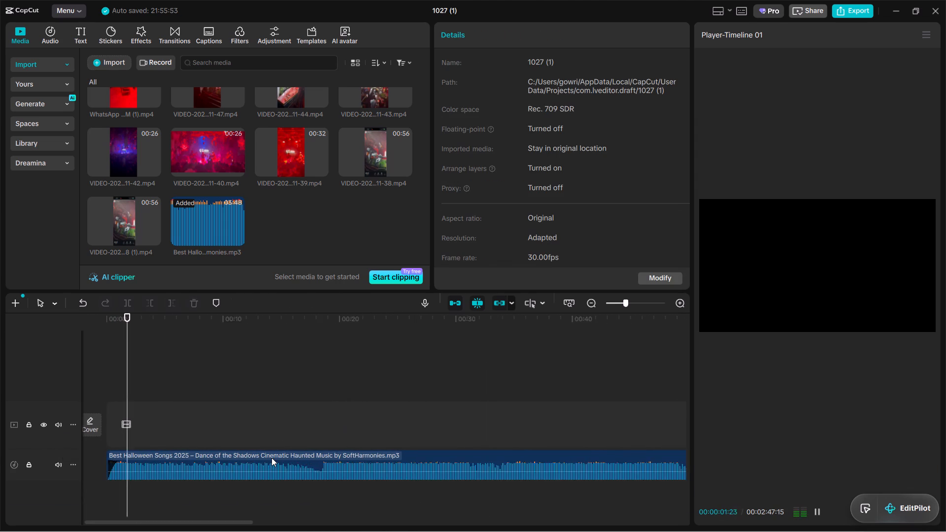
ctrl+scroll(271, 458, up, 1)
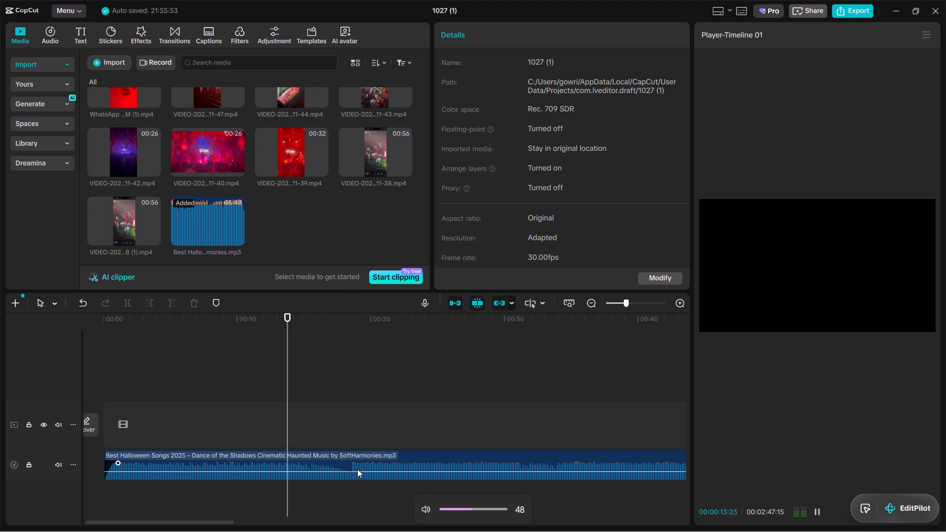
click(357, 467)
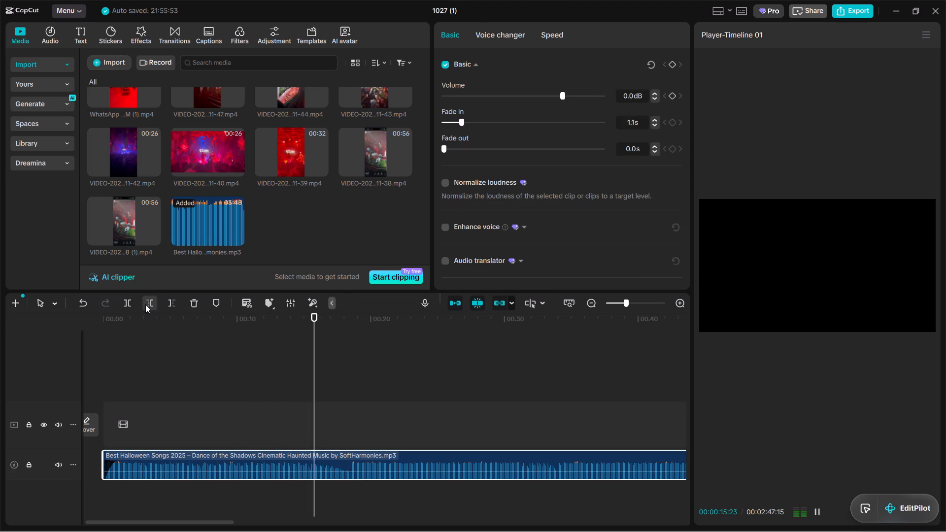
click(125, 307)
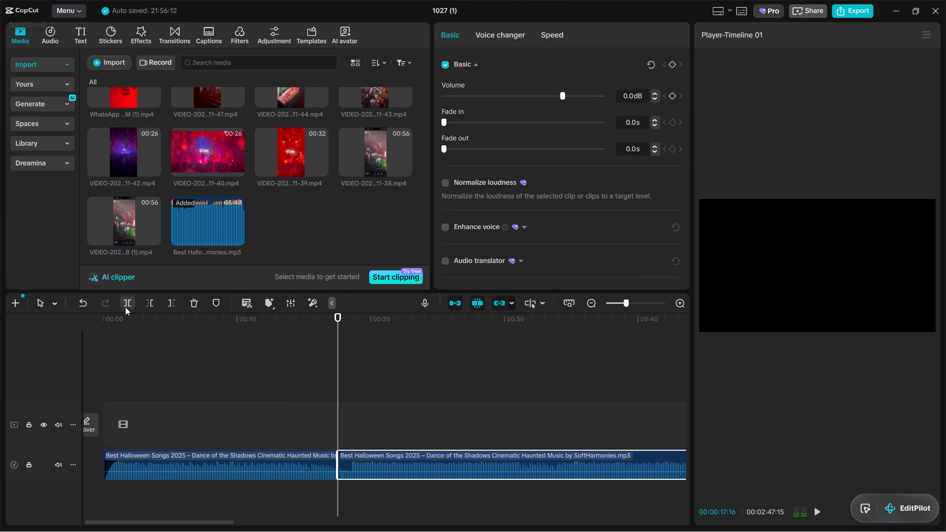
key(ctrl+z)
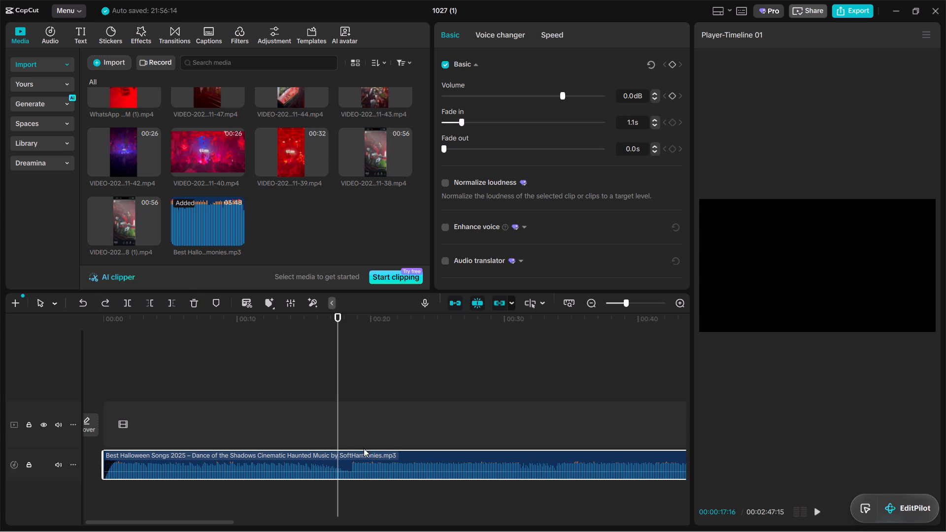
Split the Halloween song at about 00:18:15.
drag(340, 423, 351, 431)
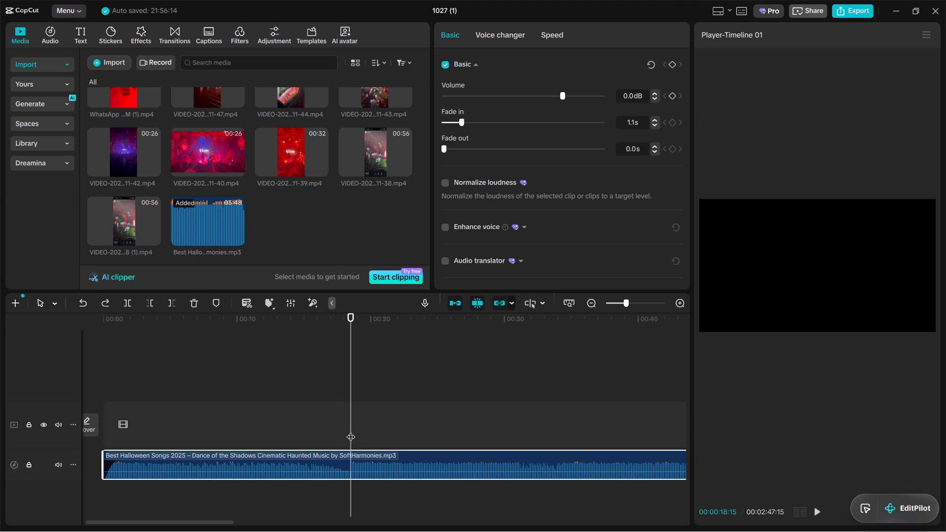
key(ctrl+v)
key(ctrl+b)
Copy the song's second part to a new audio track below, starting at about 00:17:16, and disable the original second part.
key(ctrl+c)
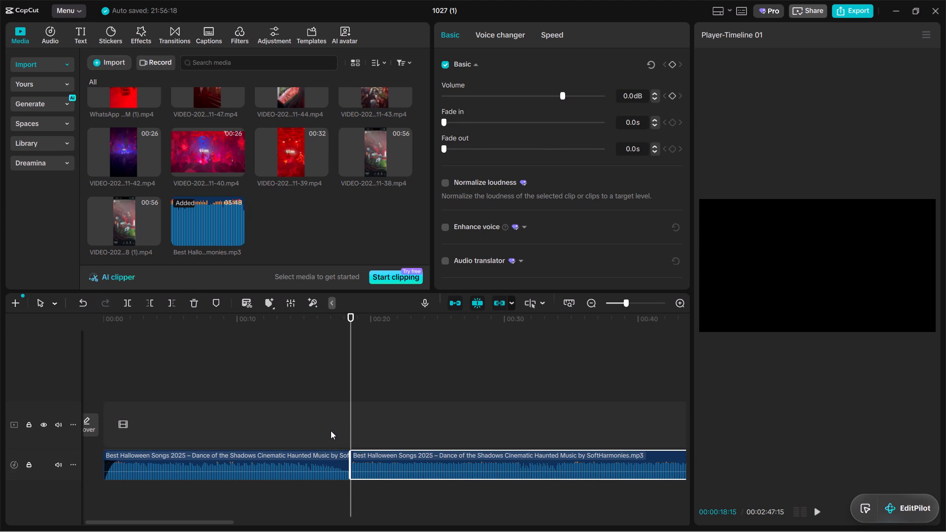
key(ctrl+v)
drag(381, 470, 368, 472)
click(364, 442)
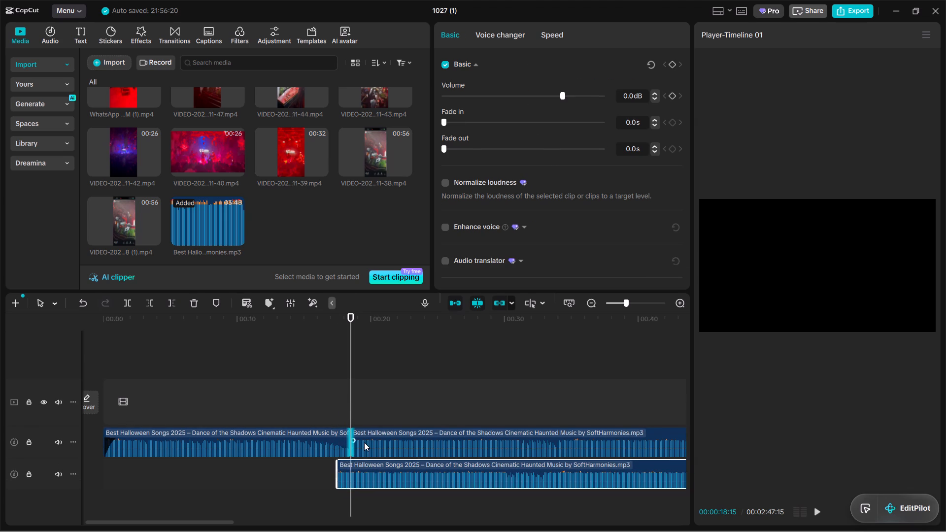
key(v)
Audition the overlap and slide the lower song clip earlier so it starts at about 00:16.5.
click(291, 393)
key(space)
ctrl+scroll(348, 458, up, 6)
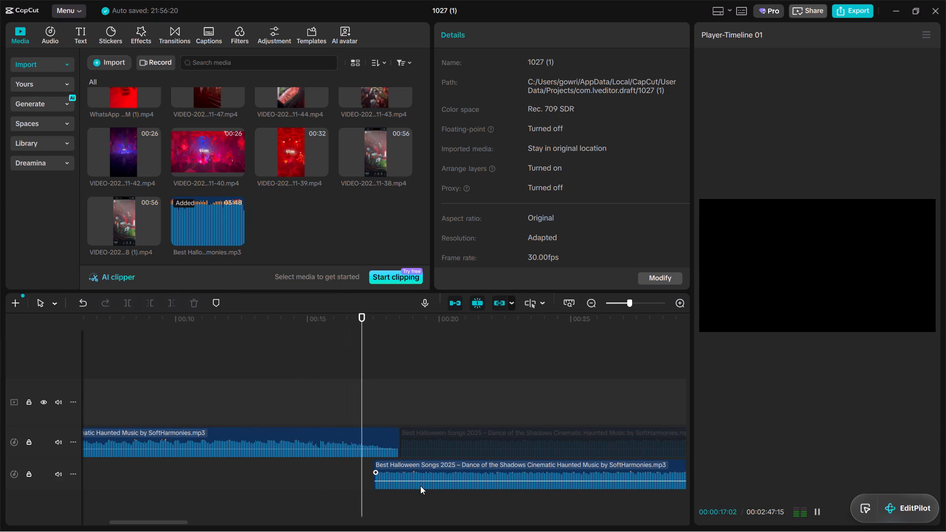
ctrl+click(391, 467)
ctrl+drag(391, 467, 380, 468)
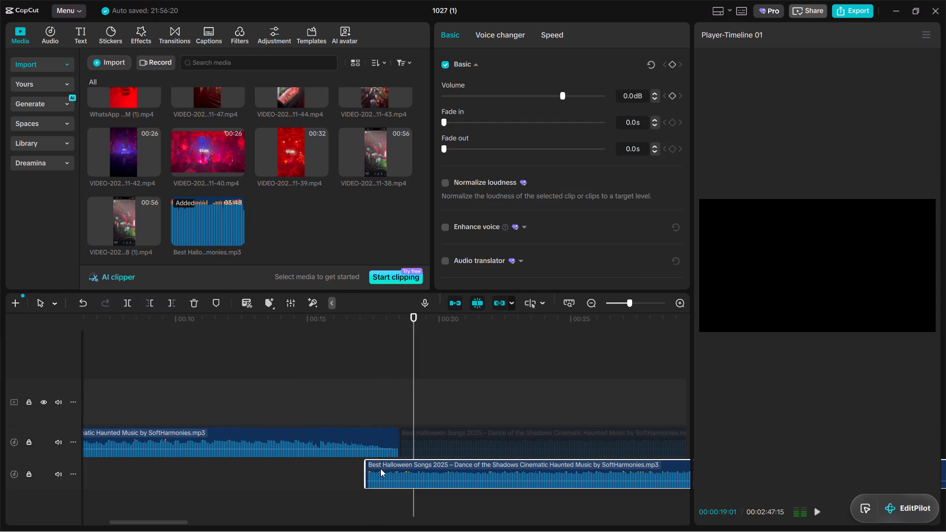
ctrl+drag(380, 468, 356, 470)
click(296, 411)
key(space)
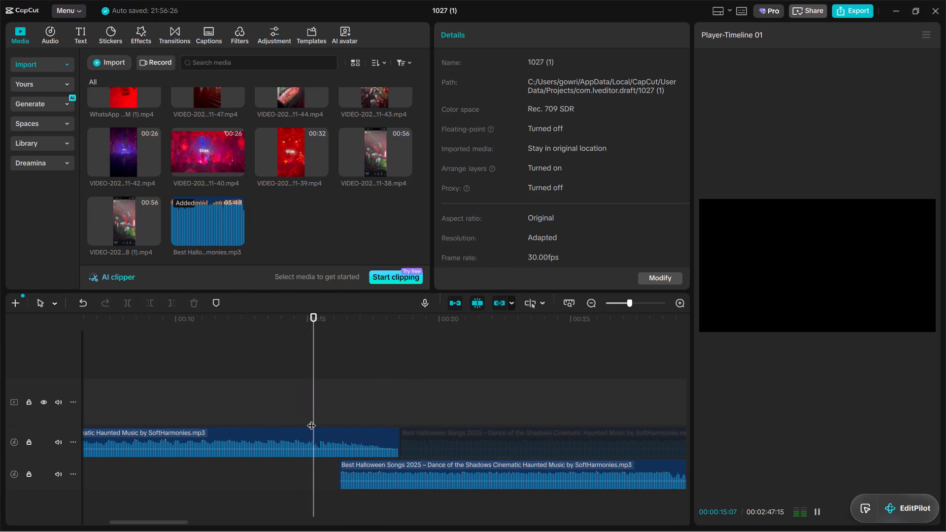
click(352, 471)
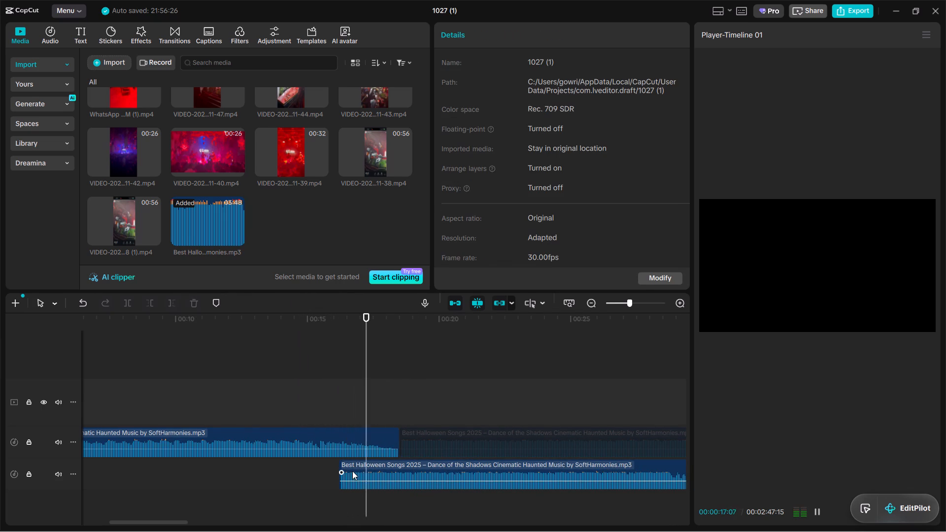
drag(352, 469, 359, 475)
click(298, 407)
key(space)
ctrl+scroll(298, 407, down, 3)
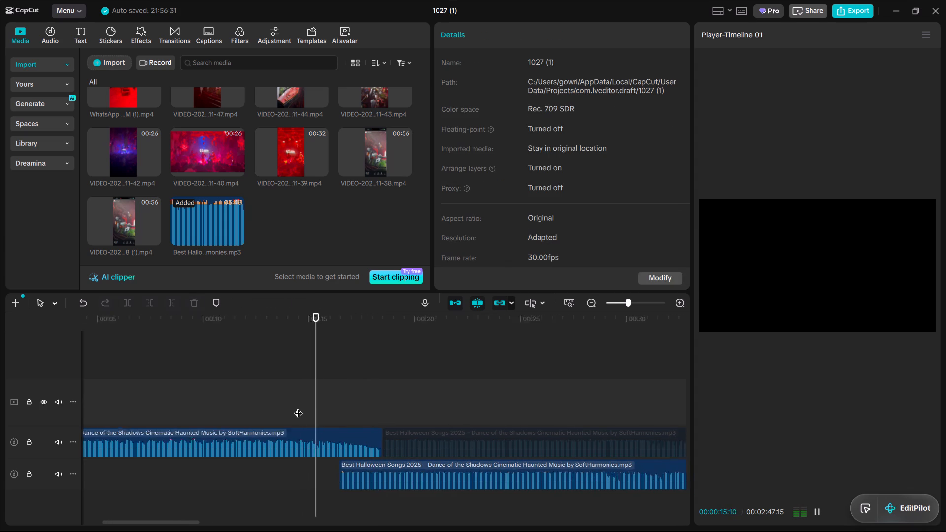
ctrl+scroll(298, 407, down, 3)
ctrl+scroll(298, 407, up, 7)
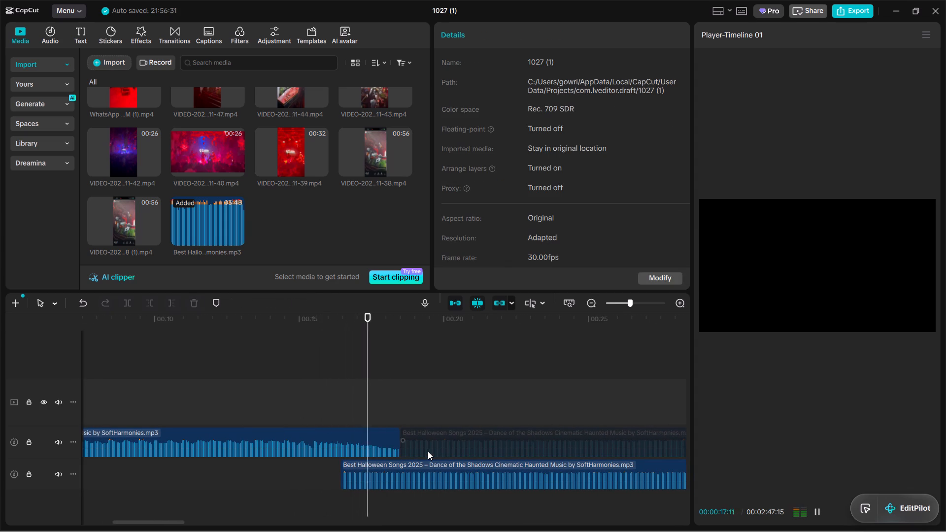
Delete the disabled second part from the upper audio track and play the joined song from the beginning.
ctrl+click(428, 451)
key(BackSpace)
click(293, 401)
drag(293, 401, 275, 409)
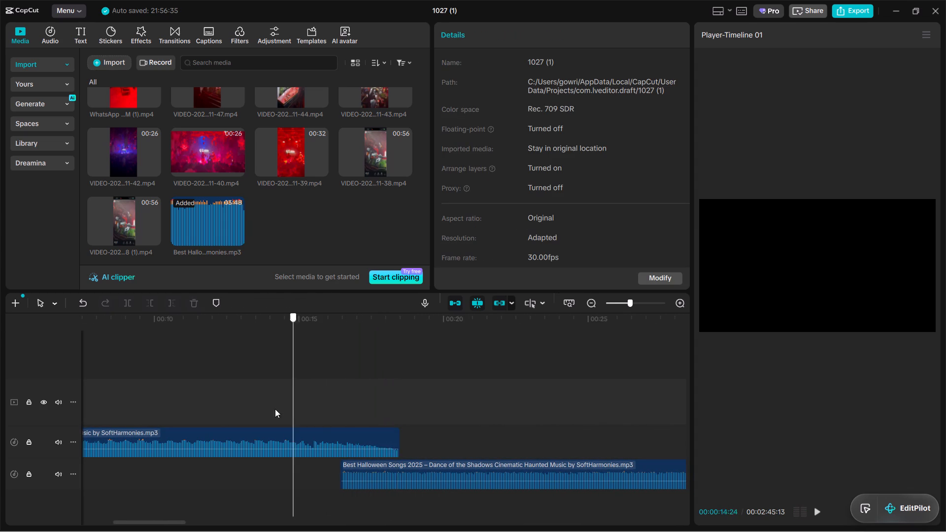
drag(275, 409, 0, 425)
key(space)
ctrl+scroll(388, 442, down, 6)
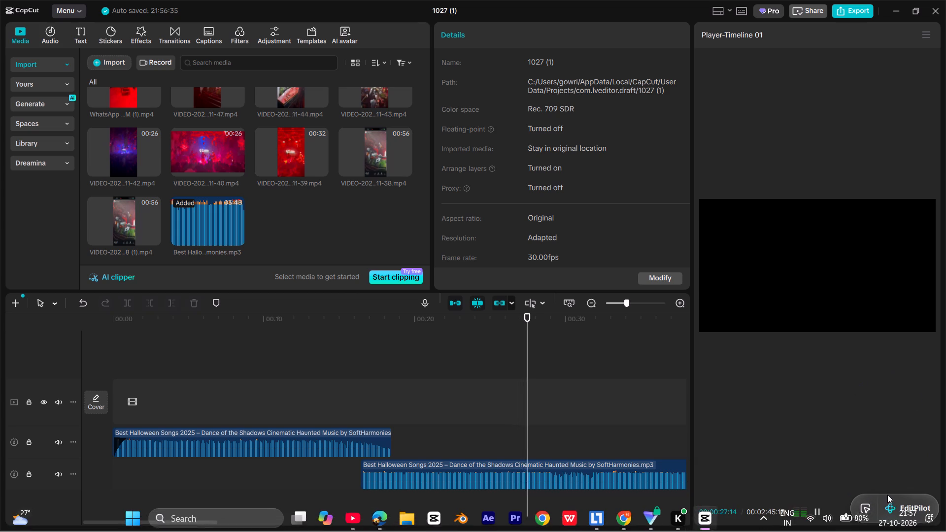
Move the floating EditPilot control away from the player and set the project's aspect ratio to 9:16.
drag(888, 494, 529, 1)
drag(914, 505, 601, 37)
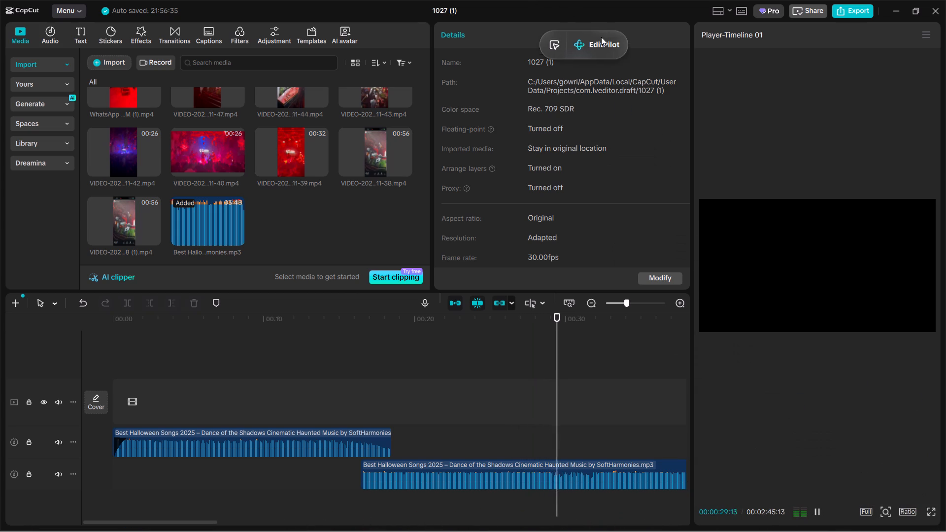
drag(601, 37, 584, 6)
click(904, 514)
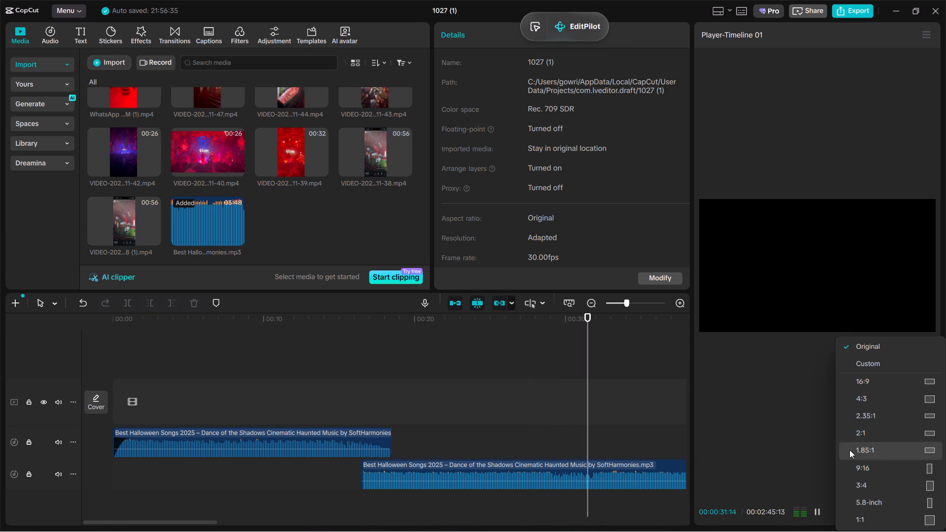
click(863, 473)
Continue auditioning the song and trim away everything after about 00:37:09 on the lower clip.
click(590, 445)
key(space)
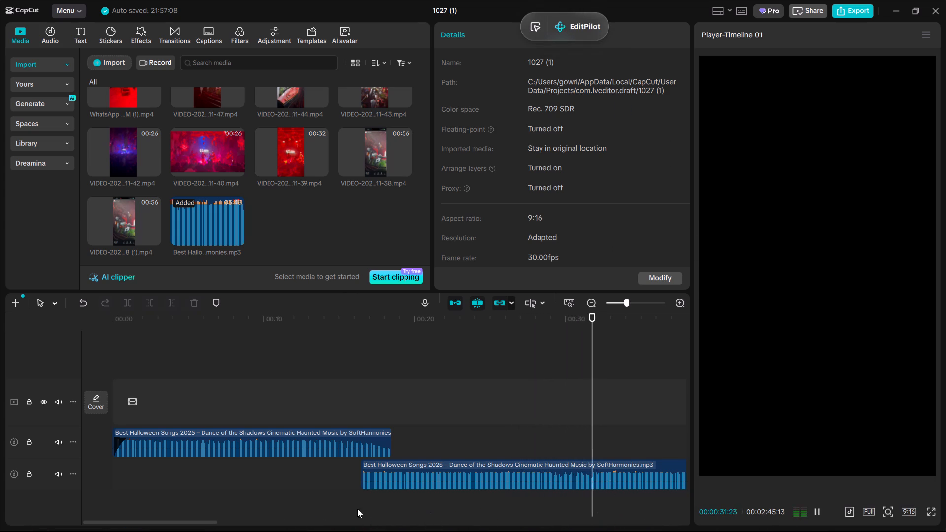
drag(198, 524, 238, 525)
click(463, 472)
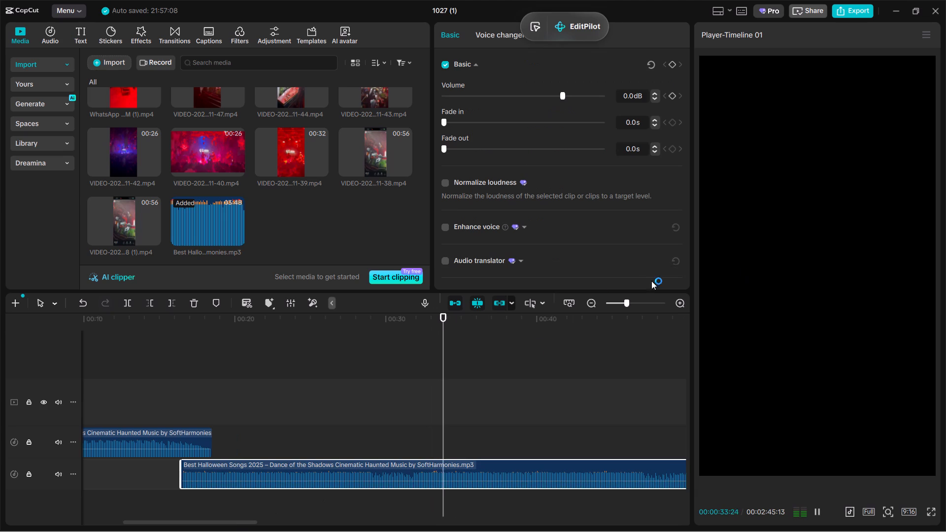
click(169, 302)
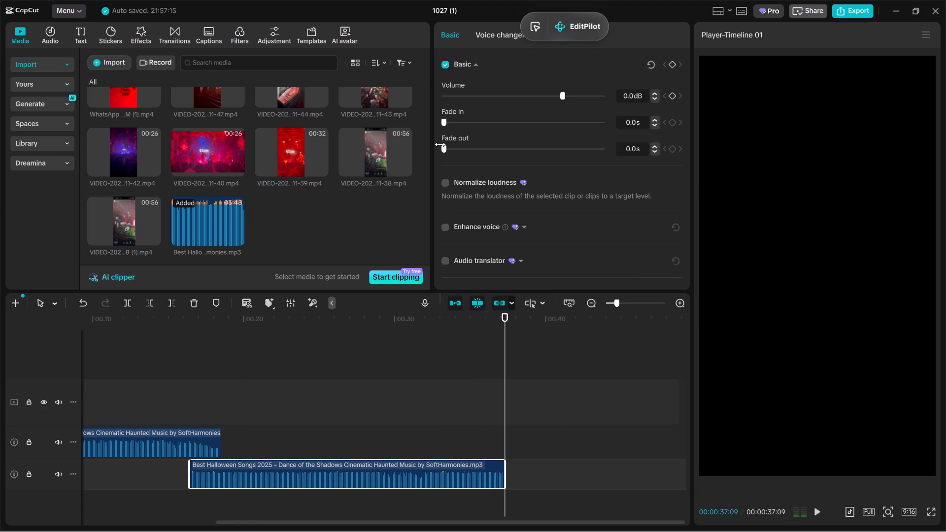
Give the end of the lower song clip a 3.2 s fade-out.
click(436, 143)
drag(452, 143, 495, 162)
click(469, 422)
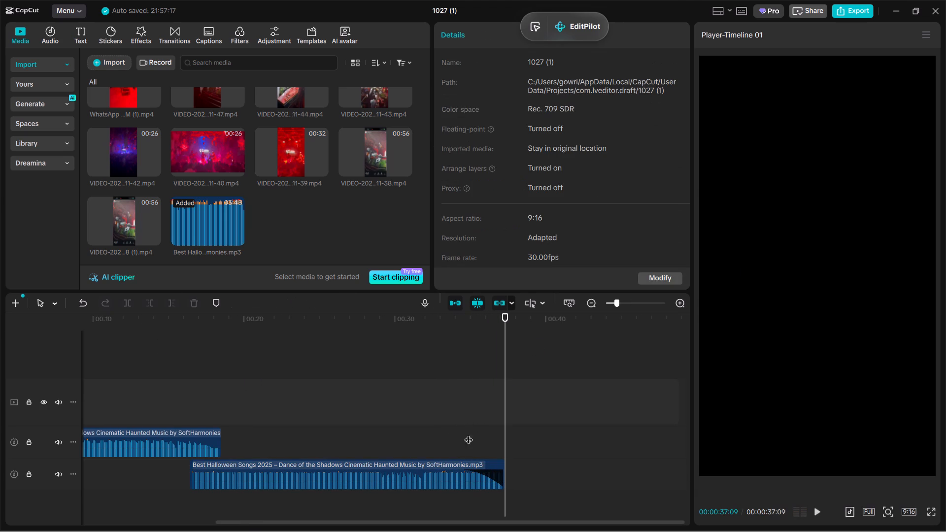
key(space)
Shorten the lower song clip so it ends at about 00:34:23 and play back its fade-out.
click(478, 484)
drag(507, 479, 465, 496)
click(389, 389)
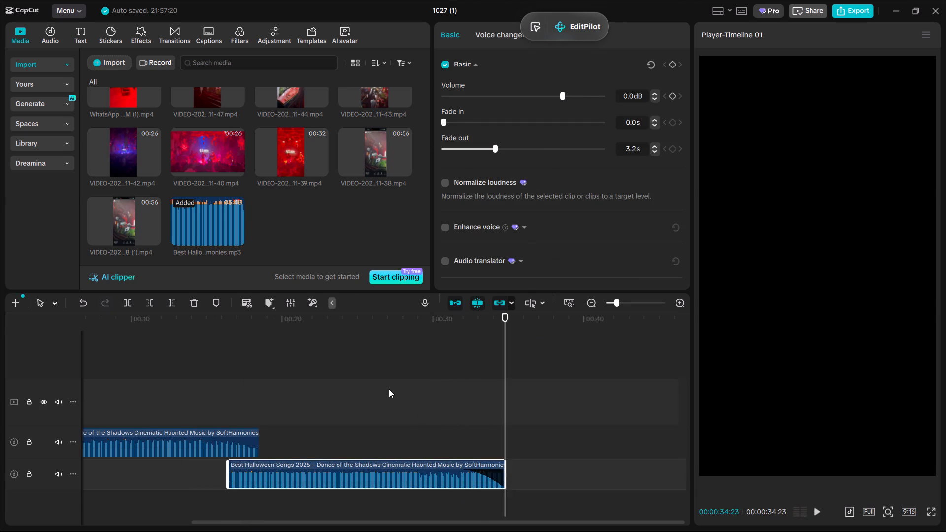
click(469, 425)
key(space)
ctrl+scroll(484, 466, up, 7)
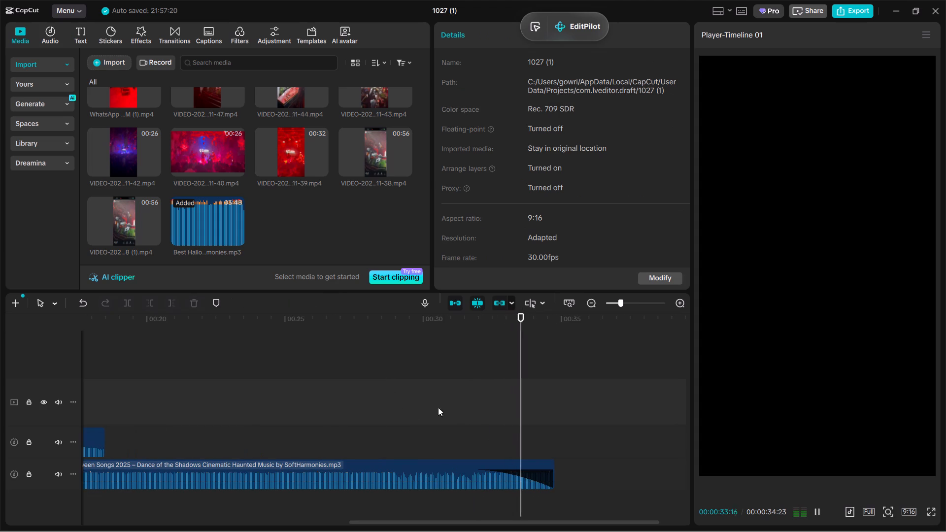
click(398, 406)
key(space)
click(518, 470)
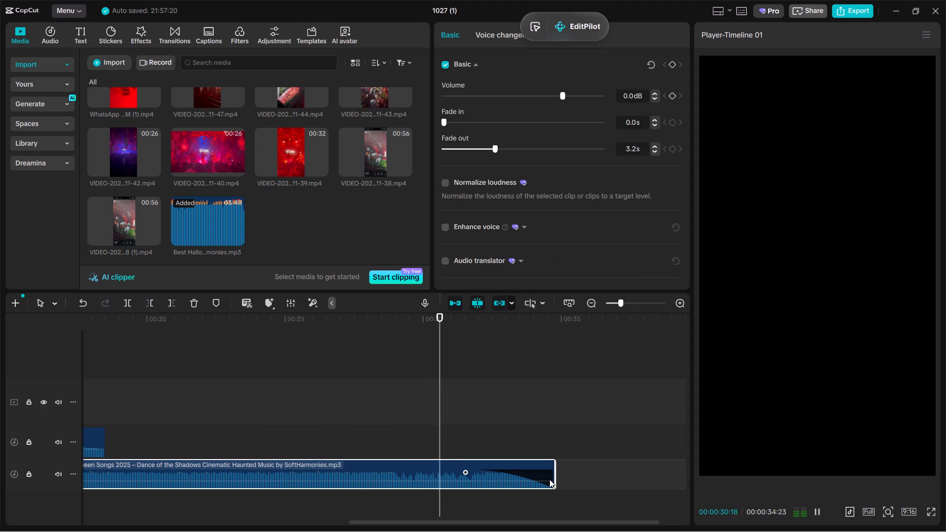
ctrl+scroll(549, 479, down, 1)
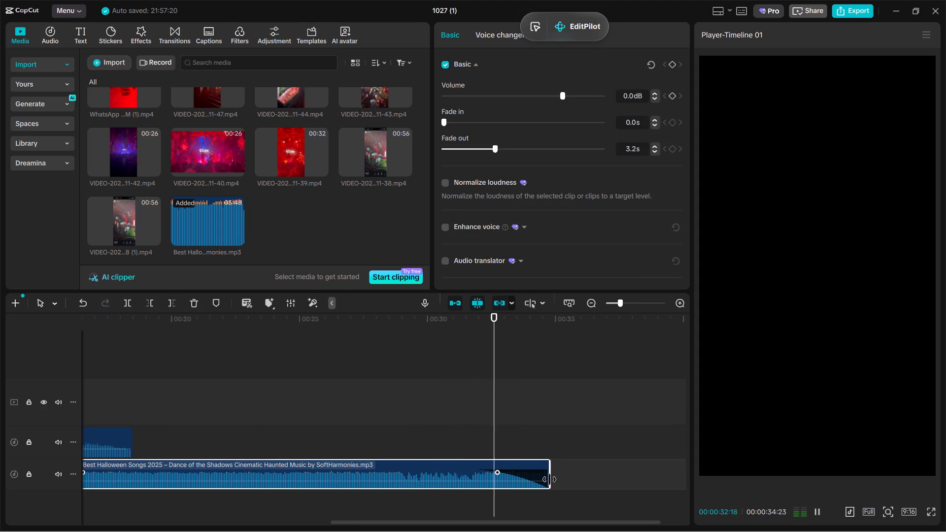
ctrl+scroll(549, 479, up, 2)
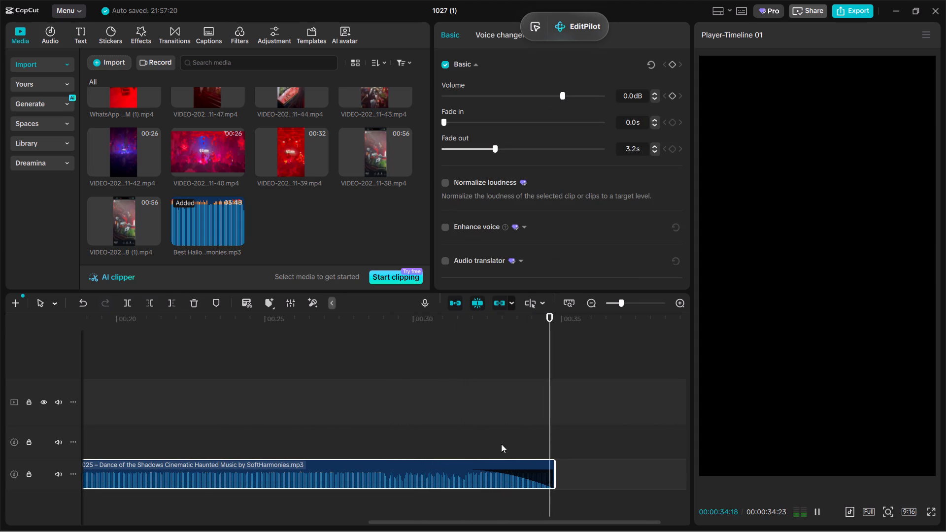
Play the joined soundtrack from the beginning, and again from about 00:13 into the overlap.
click(486, 435)
drag(486, 435, 0, 418)
key(space)
click(499, 404)
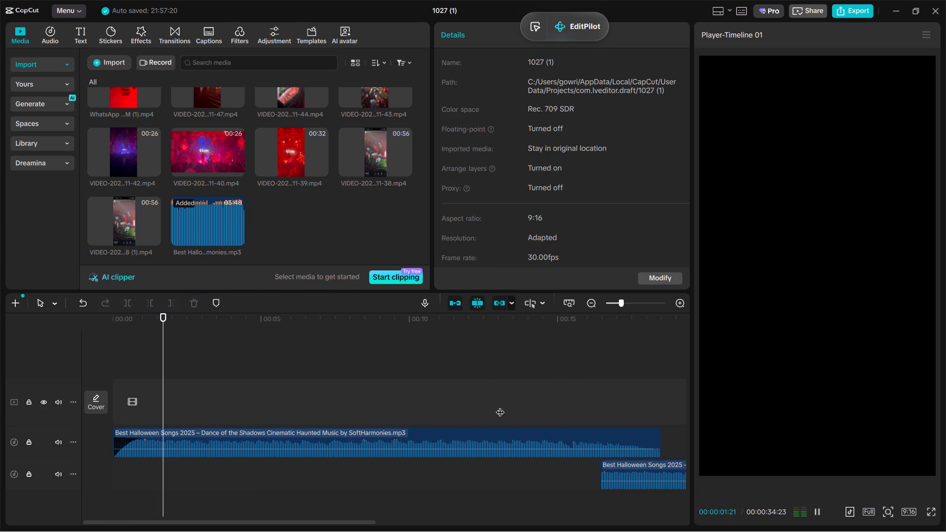
key(space)
click(564, 476)
drag(564, 476, 498, 489)
key(space)
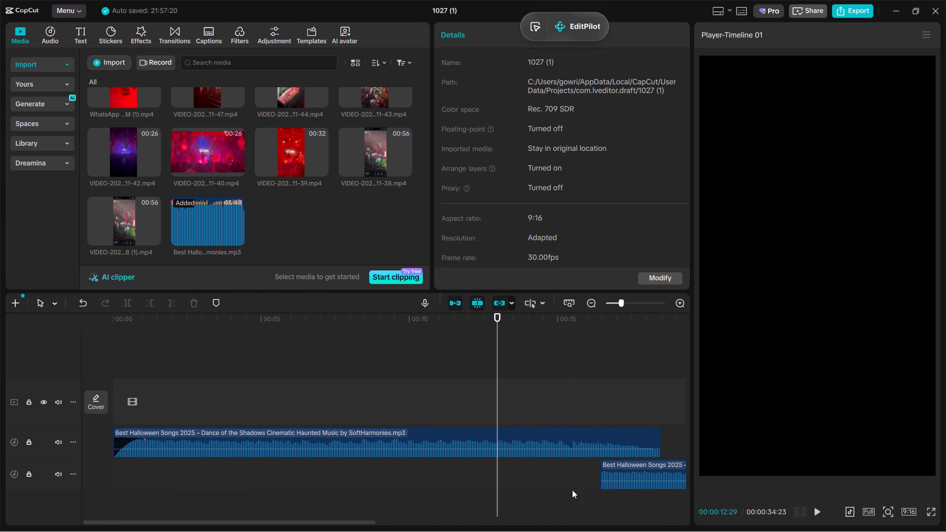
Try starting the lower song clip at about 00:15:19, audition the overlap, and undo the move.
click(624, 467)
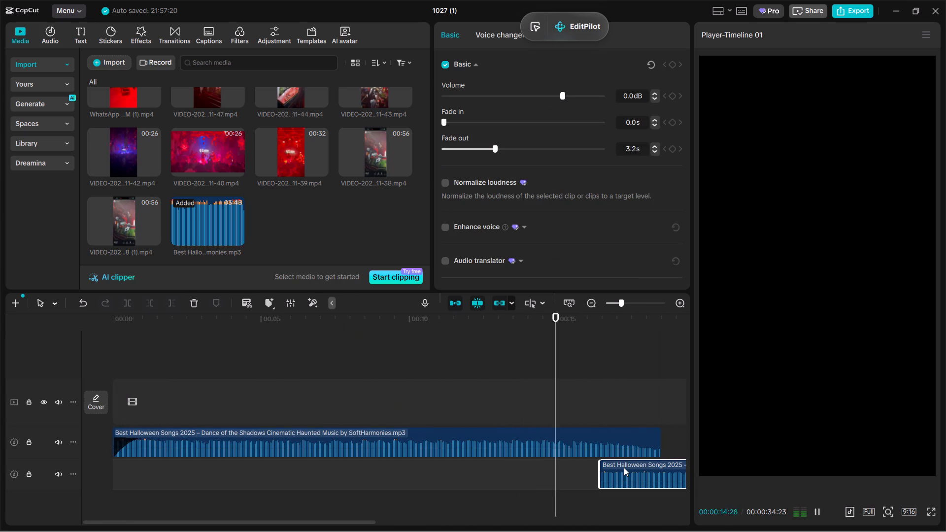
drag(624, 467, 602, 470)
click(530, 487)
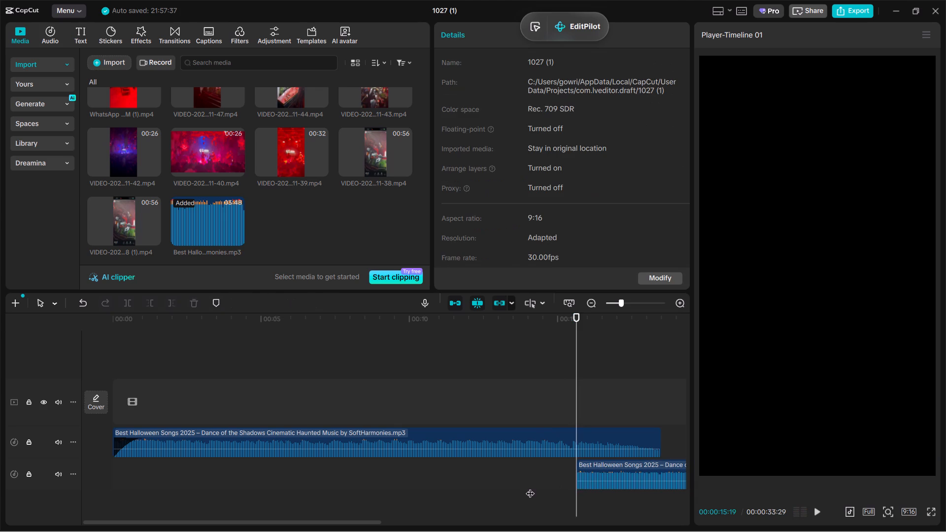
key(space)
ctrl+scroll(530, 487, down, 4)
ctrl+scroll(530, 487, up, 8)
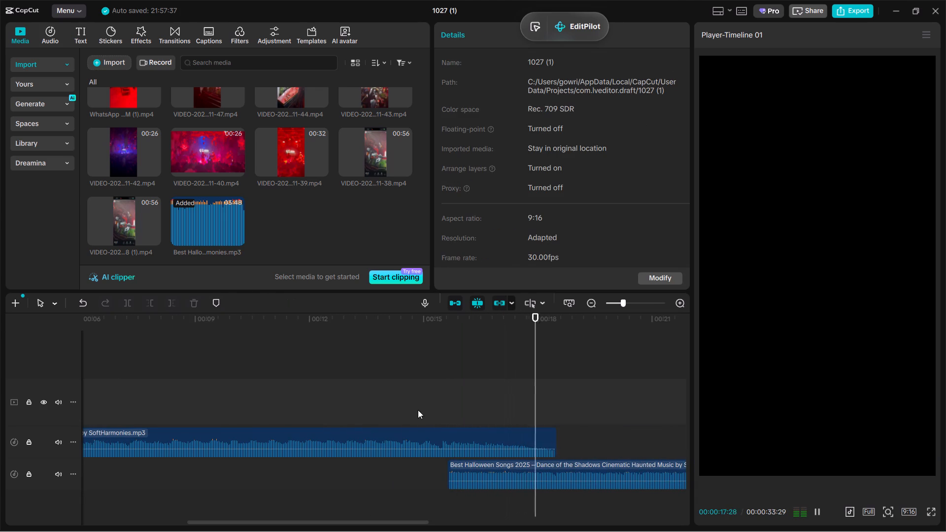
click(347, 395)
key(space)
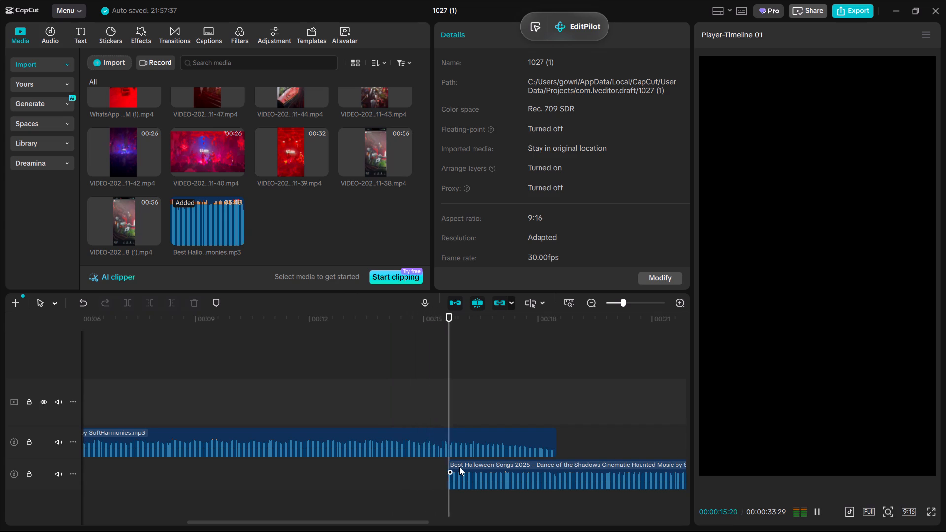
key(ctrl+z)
Play the overlap between the two song clips from about 00:15:10, and return the playhead to the timeline start.
click(437, 409)
key(space)
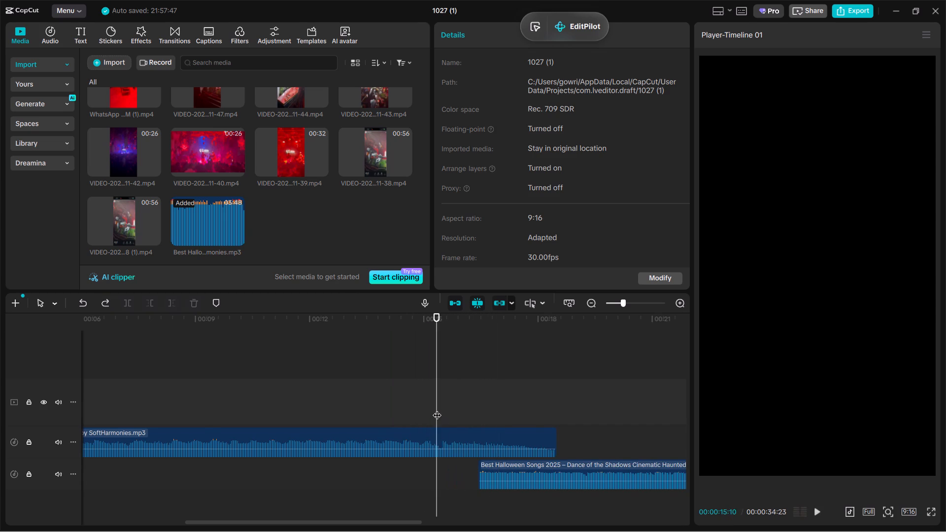
ctrl+scroll(437, 409, down, 6)
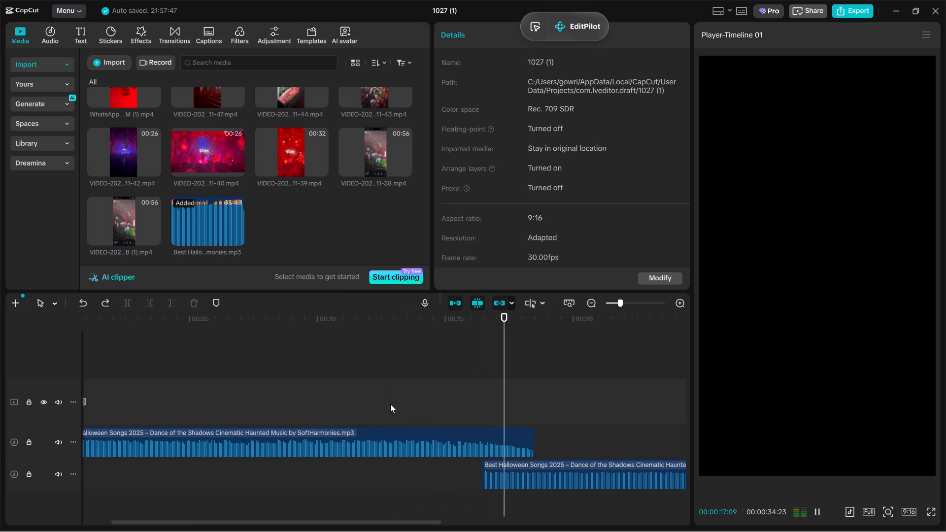
click(390, 404)
drag(390, 404, 0, 400)
Preview the imported party video clips one after another in the media library to judge which footage suits the promo.
scroll(179, 180, up, 1)
click(124, 164)
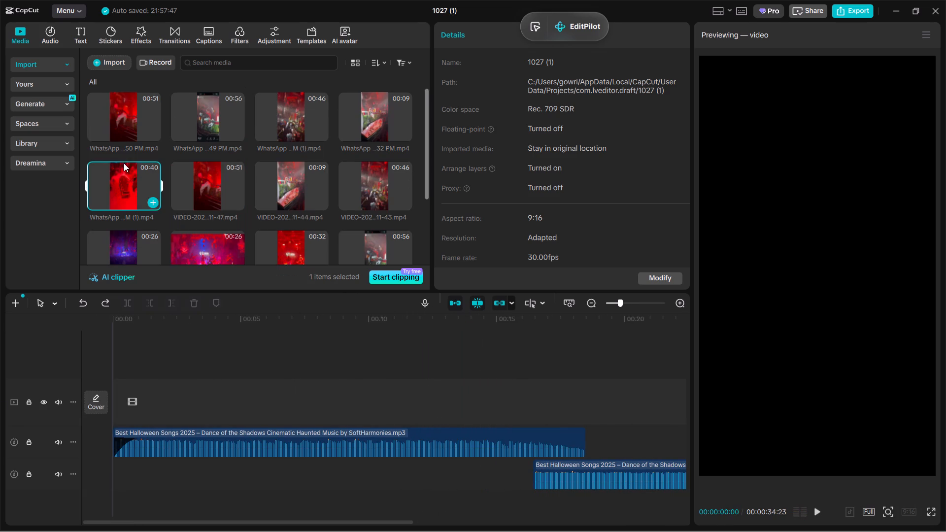
scroll(124, 163, up, 1)
click(126, 120)
scroll(246, 163, up, 1)
click(205, 134)
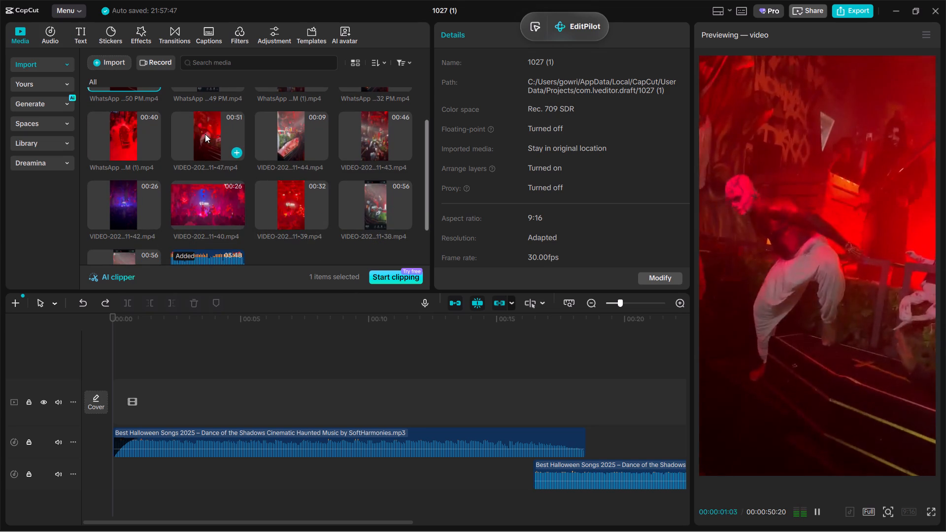
scroll(312, 133, up, 1)
click(299, 130)
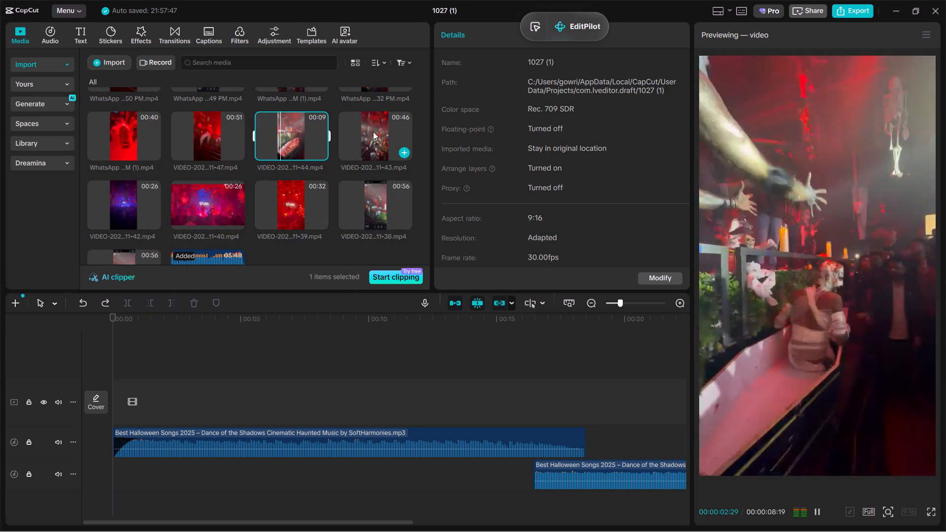
click(373, 132)
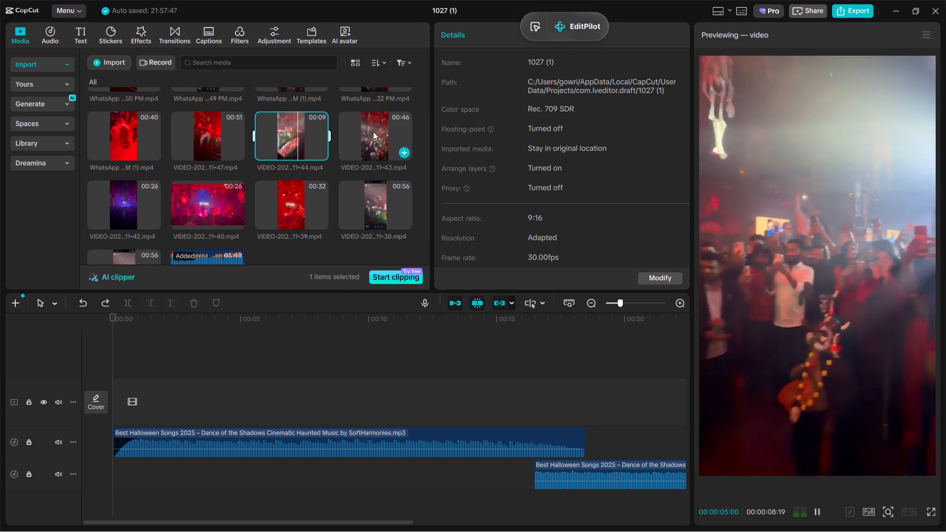
click(367, 207)
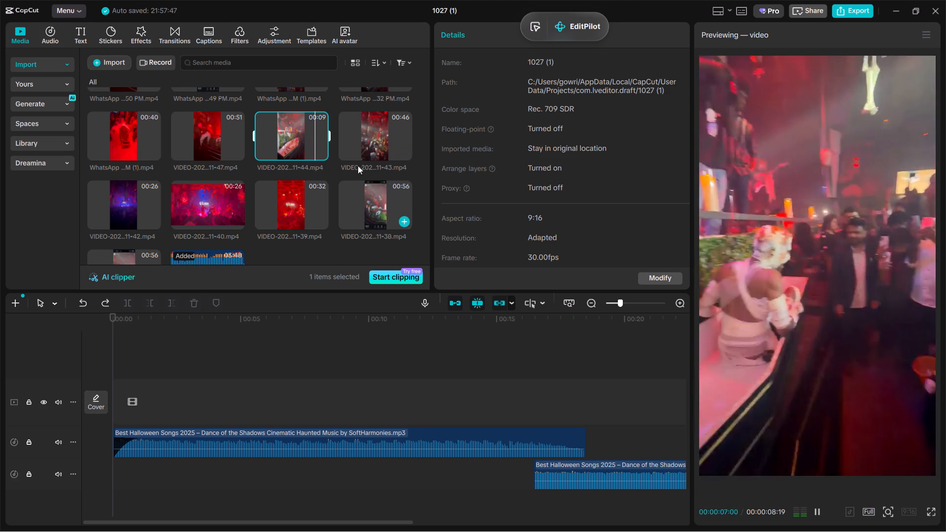
scroll(360, 139, down, 1)
click(292, 172)
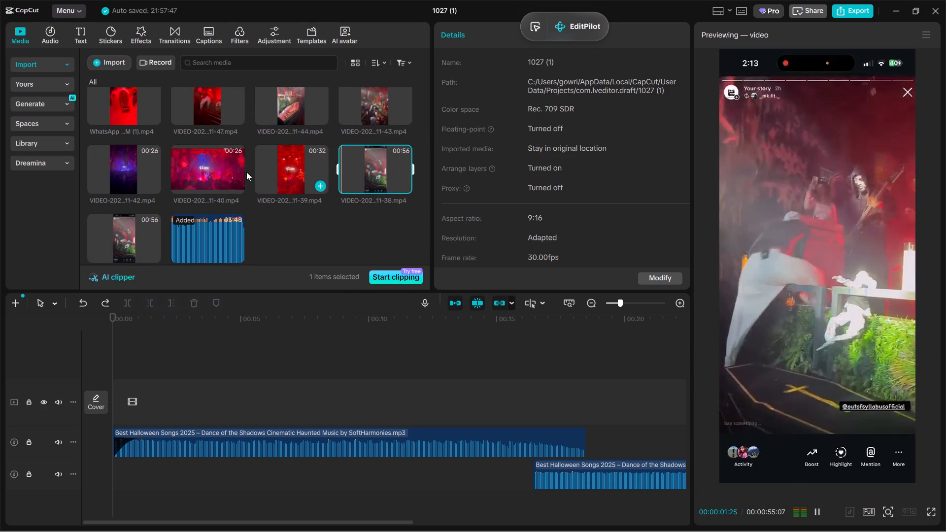
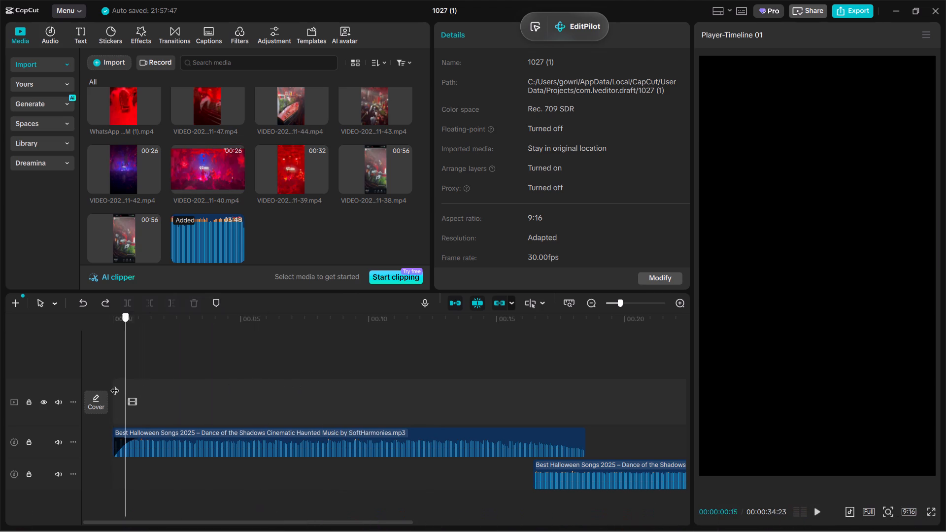
Play the soundtrack's opening and preview the purple-lit club clip ending in 11-42 from the media library.
drag(115, 384, 114, 384)
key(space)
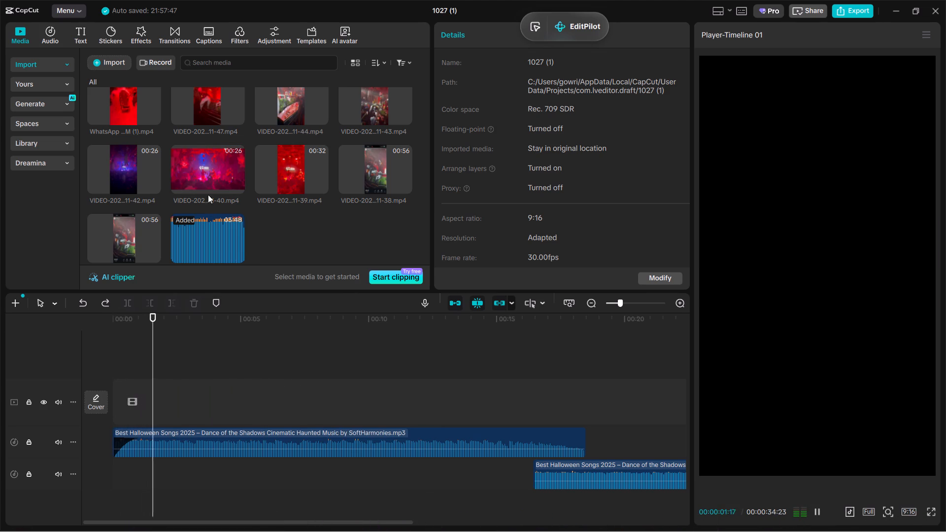
click(124, 171)
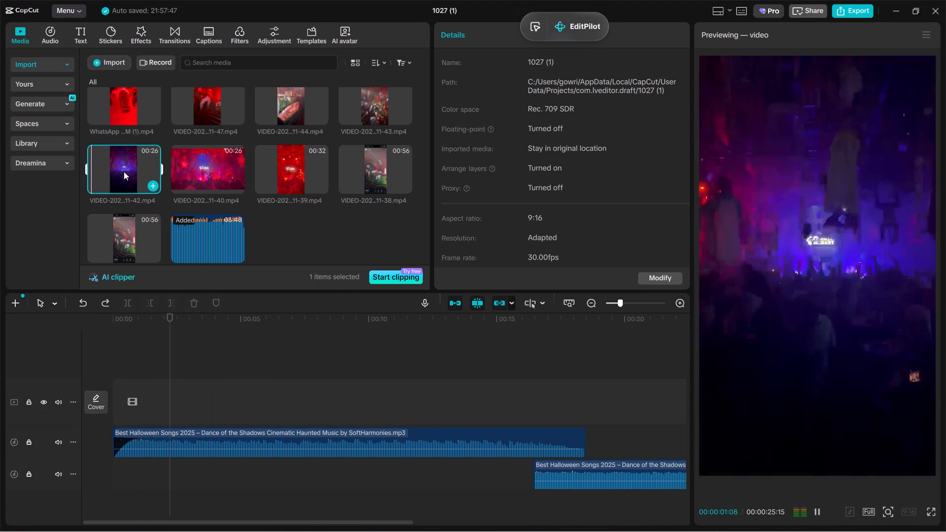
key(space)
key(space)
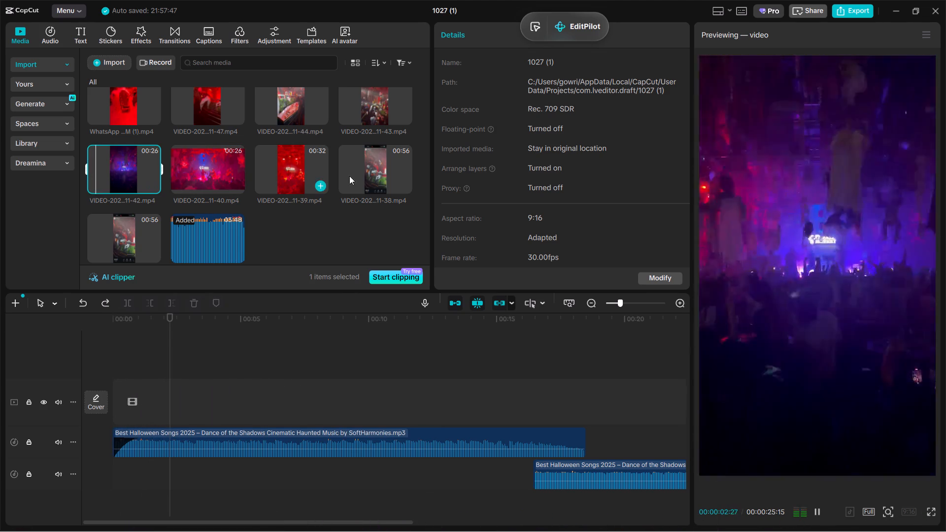
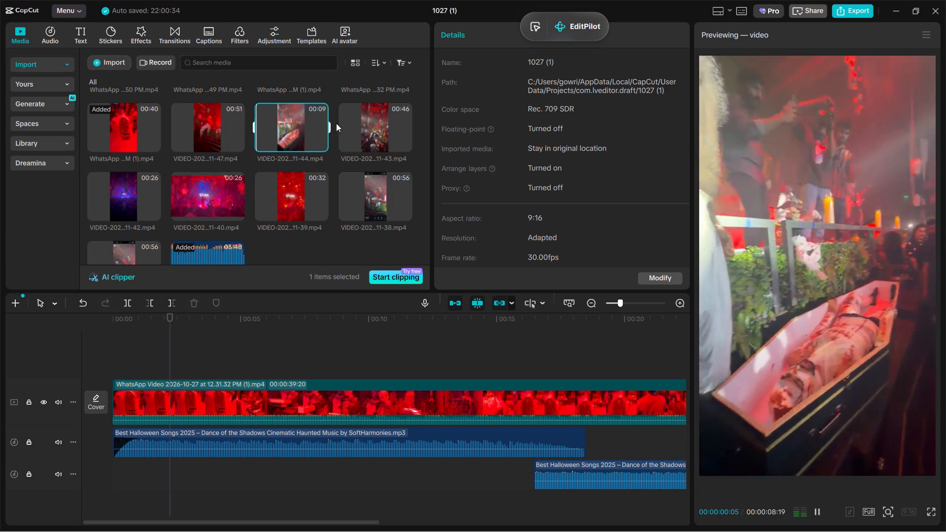
Preview the remaining imported party clips, from the 00:46 crowd video through the two 00:56 story recordings, to judge their footage.
click(360, 130)
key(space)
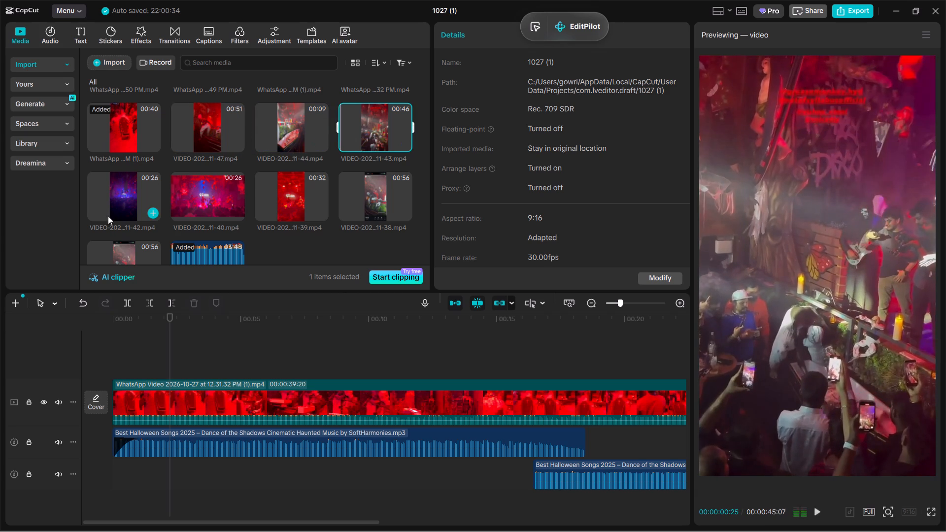
click(102, 209)
click(187, 206)
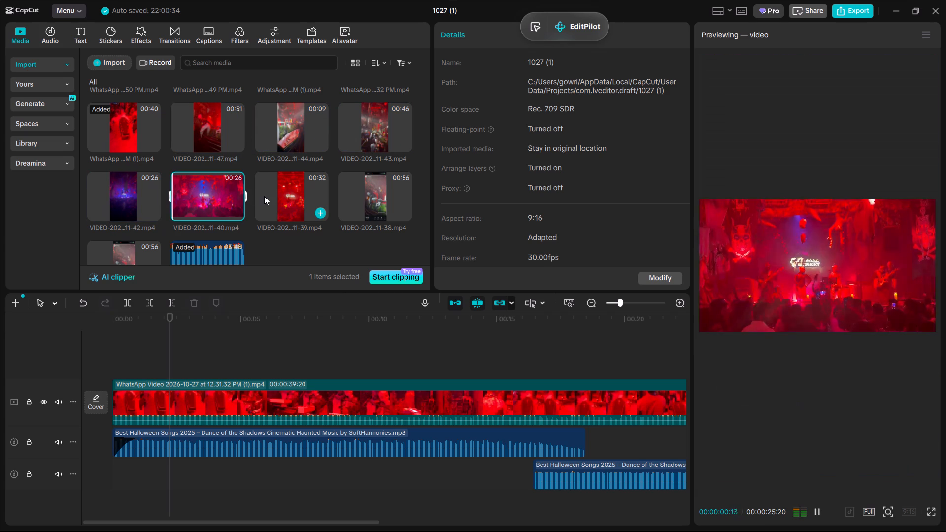
click(264, 196)
click(362, 188)
scroll(223, 199, down, 1)
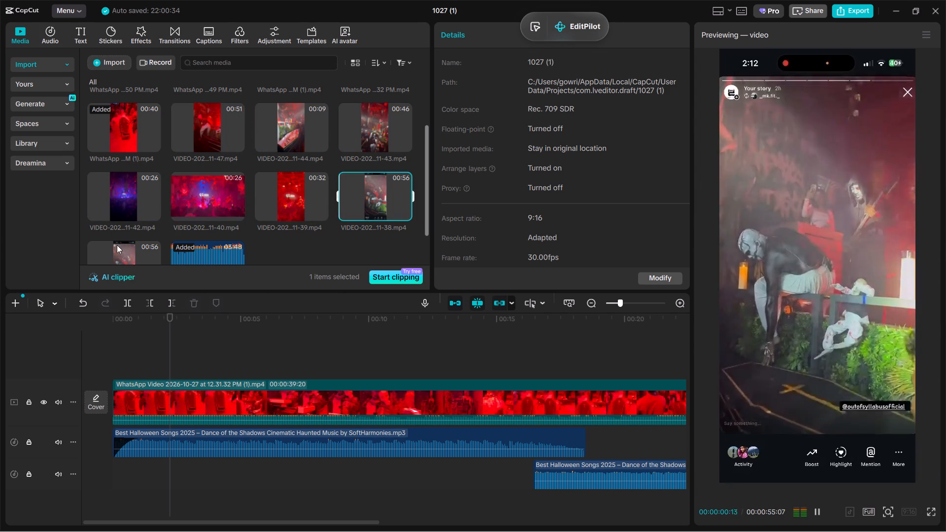
scroll(117, 245, down, 1)
click(124, 211)
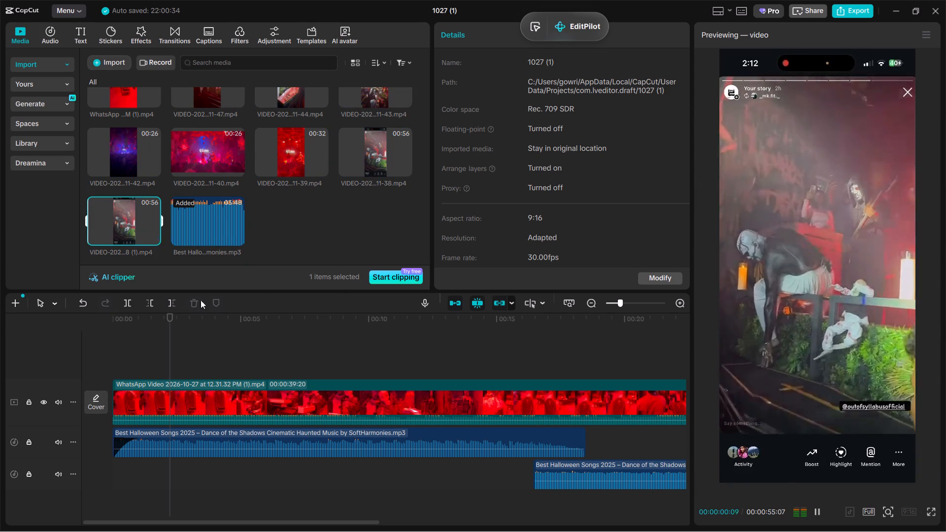
Play the timeline from the start to review the opening coffin footage against the first song.
ctrl+scroll(405, 384, down, 4)
click(184, 355)
drag(184, 356, 0, 431)
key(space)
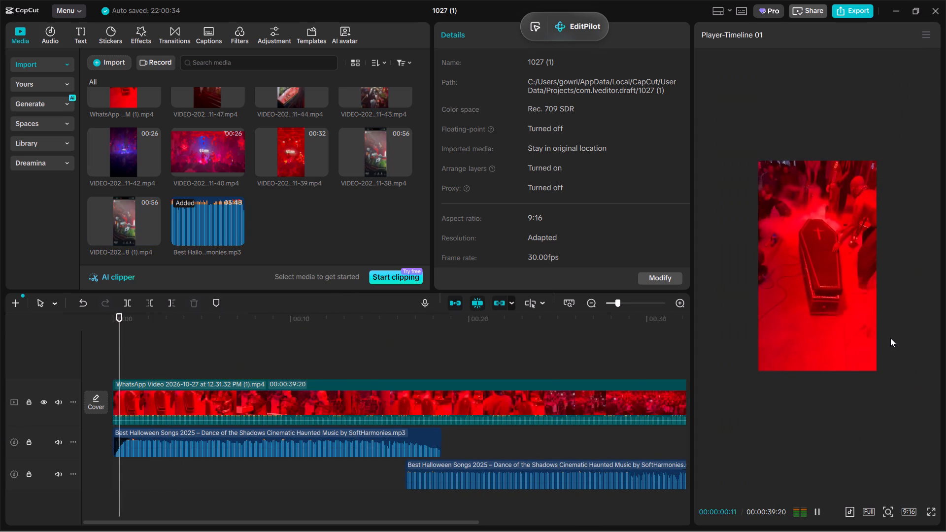
ctrl+scroll(804, 338, down, 2)
ctrl+scroll(194, 394, up, 5)
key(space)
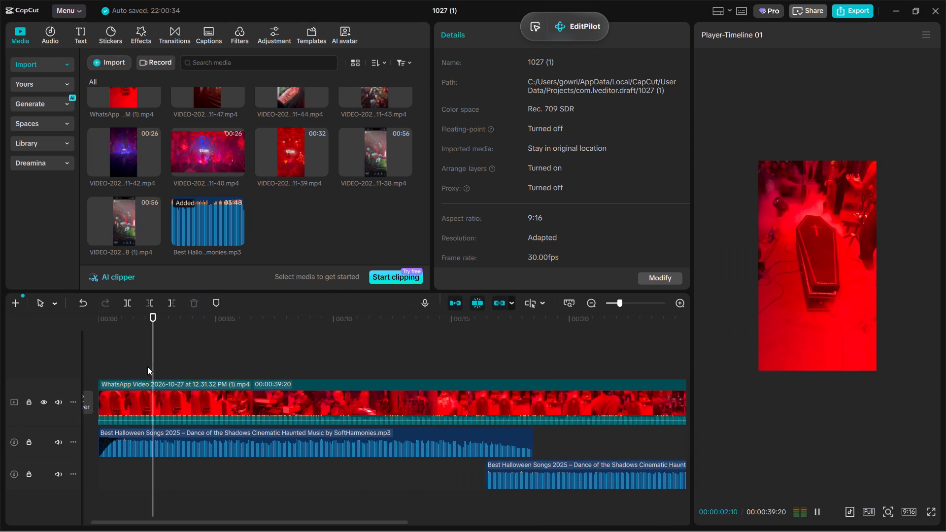
Enlarge the coffin video clip to about 132% and shift it down to about Y -309 so the coffin fills the frame.
click(148, 398)
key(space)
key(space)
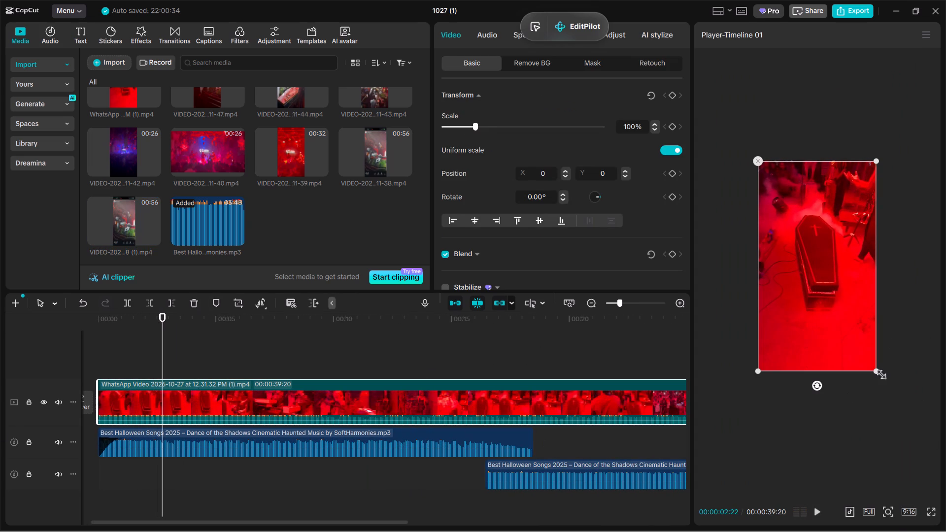
drag(878, 372, 904, 427)
drag(815, 343, 813, 360)
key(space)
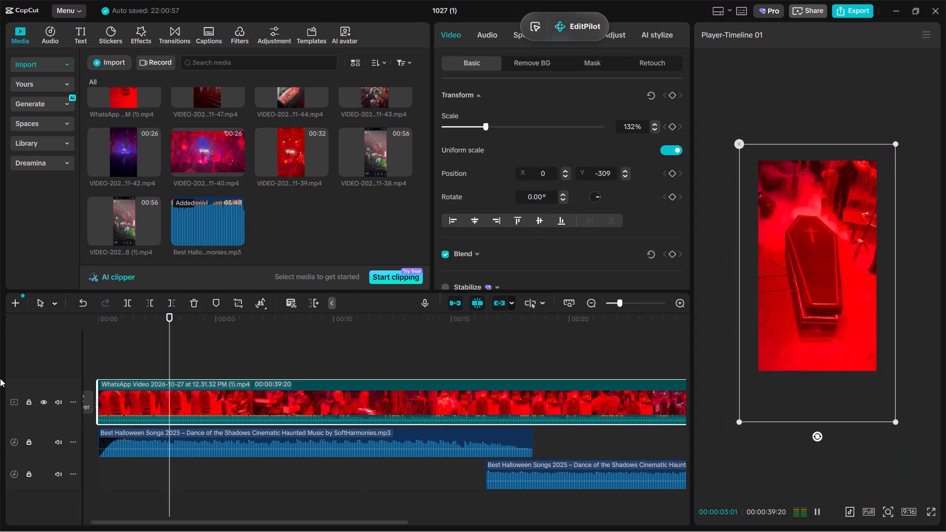
Play through the opening coffin shot to find its end and split the WhatsApp party video at about 00:03:28.
key(space)
key(space)
key(space)
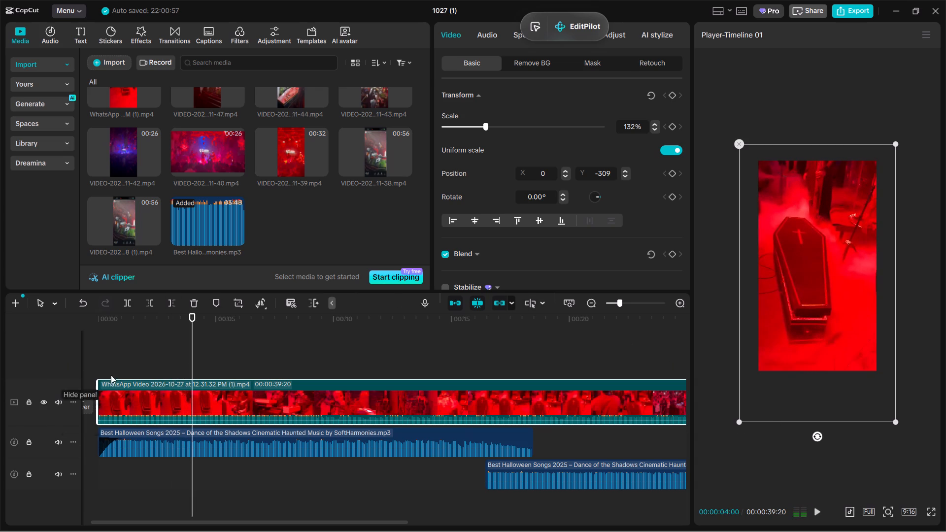
key(space)
key(space)
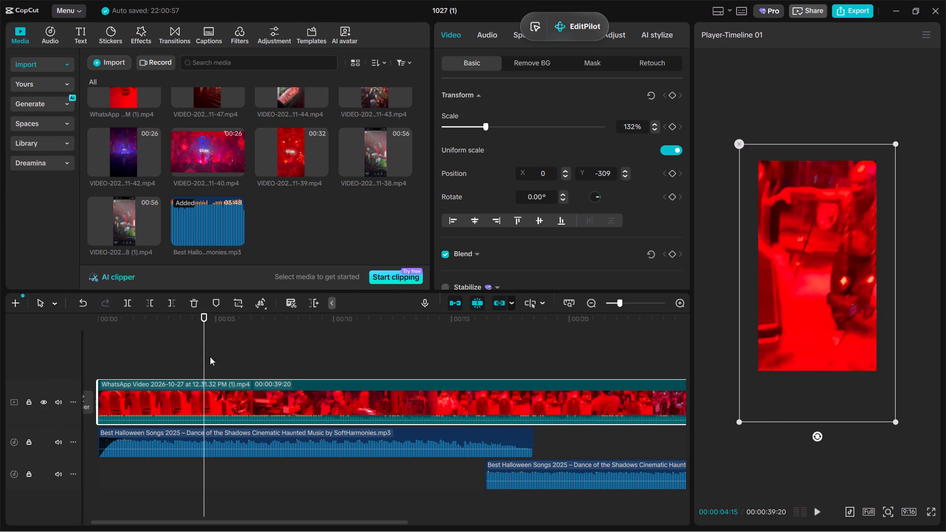
drag(200, 357, 182, 355)
click(194, 398)
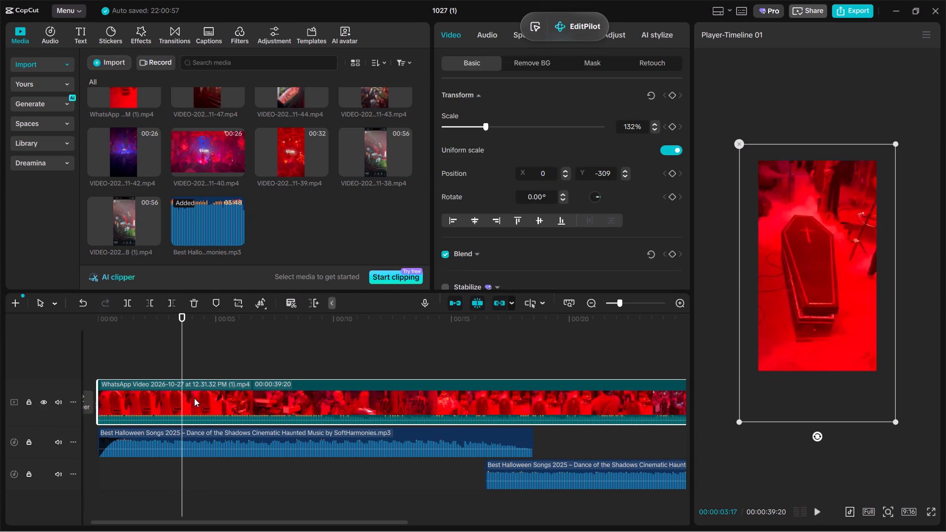
key(space)
key(space)
key(b)
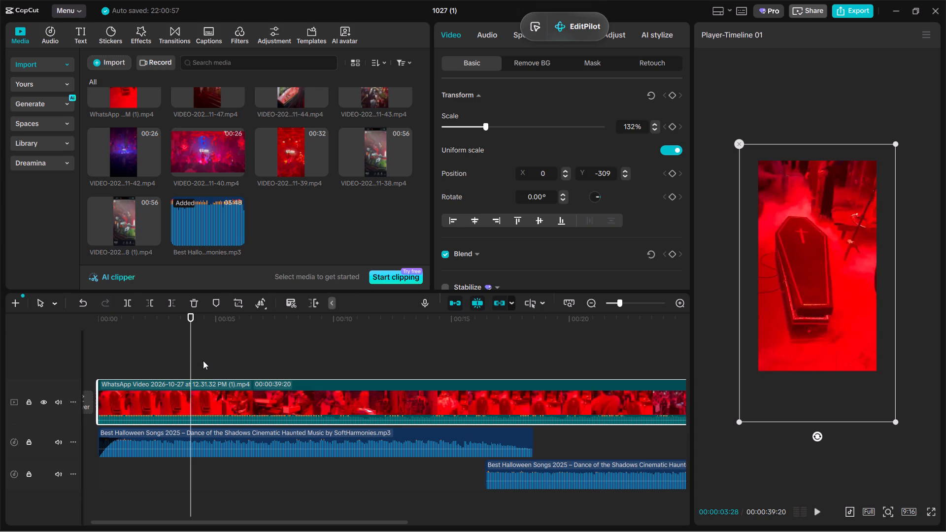
click(130, 302)
Play the party video past the cut, up to about 00:07:21, to judge the footage that follows the coffin shot.
key(space)
click(205, 351)
key(space)
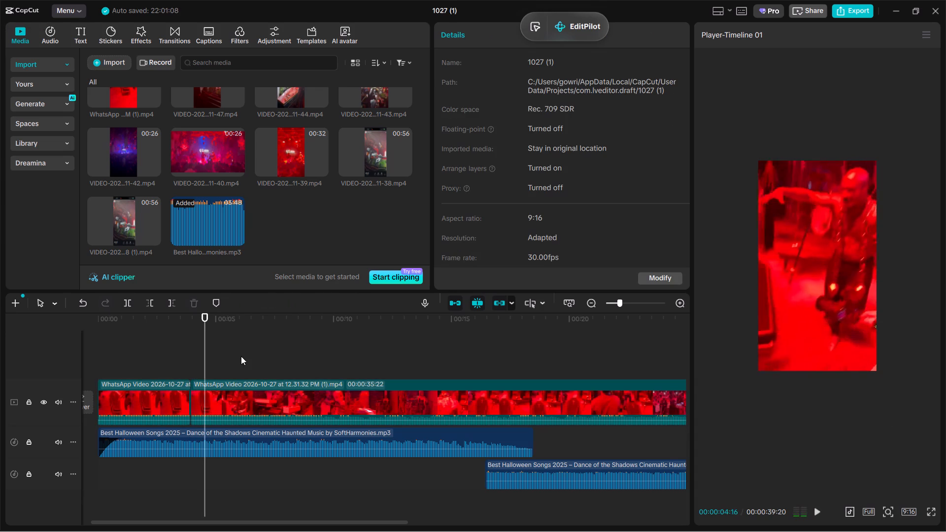
key(space)
key(space)
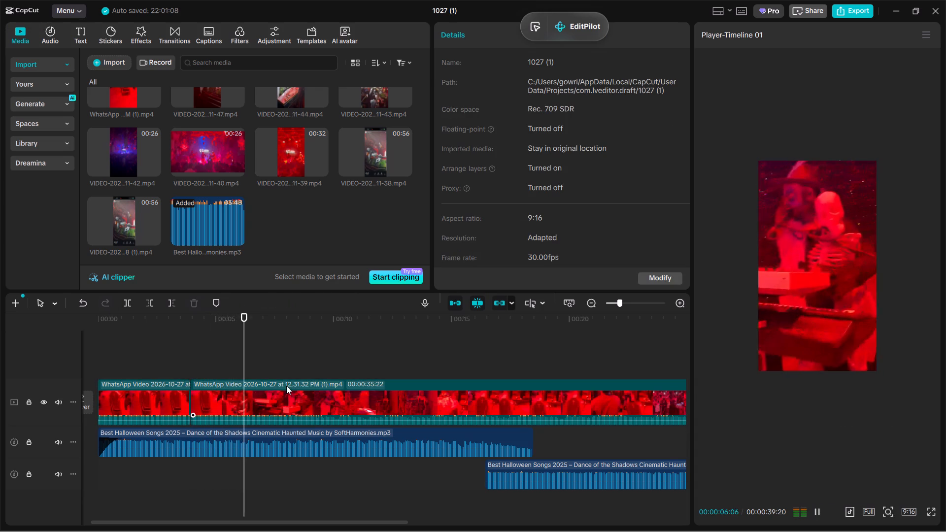
ctrl+scroll(302, 389, down, 1)
key(space)
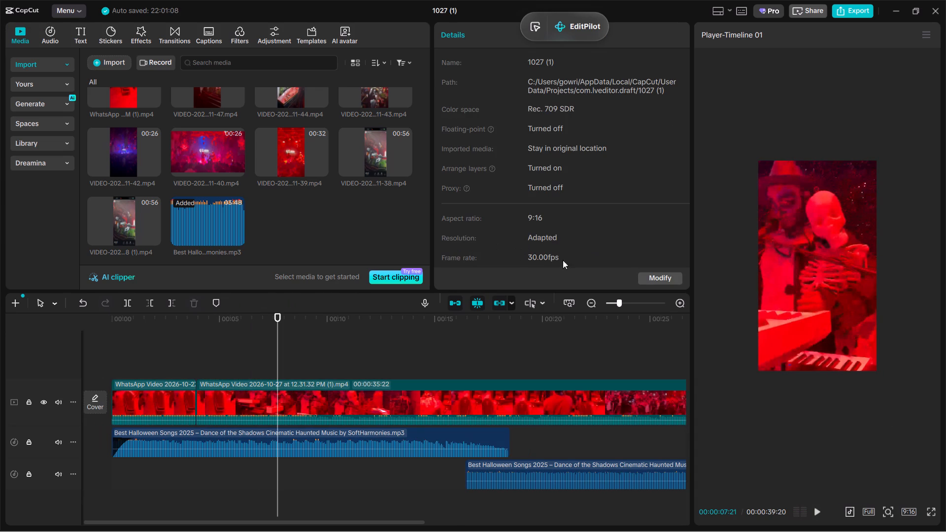
Preview the 51-second VIDEO clip ending in 11-47 from the media library and look over the other party clips.
scroll(226, 188, up, 2)
click(195, 196)
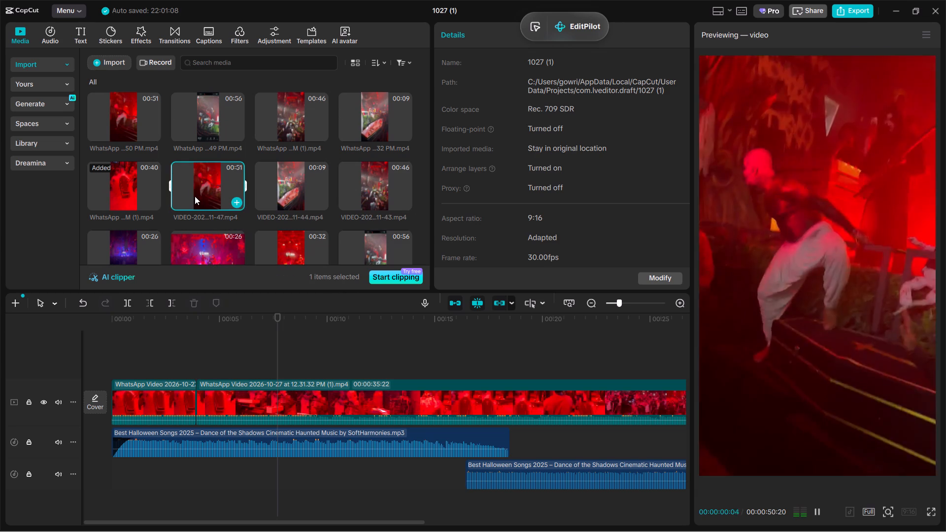
scroll(195, 196, up, 1)
scroll(131, 114, up, 1)
scroll(236, 120, up, 2)
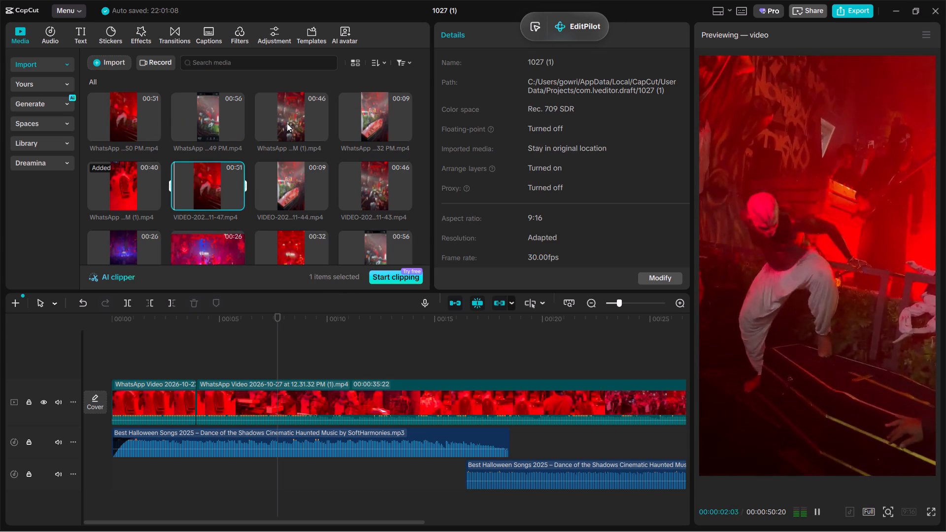
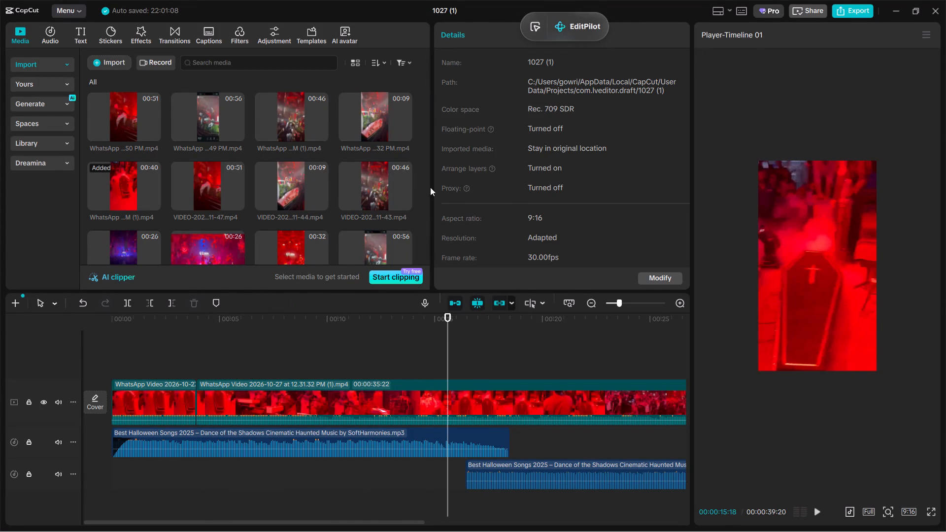
Preview the 32-second VIDEO clip ending in 11-39 from the media library.
click(292, 228)
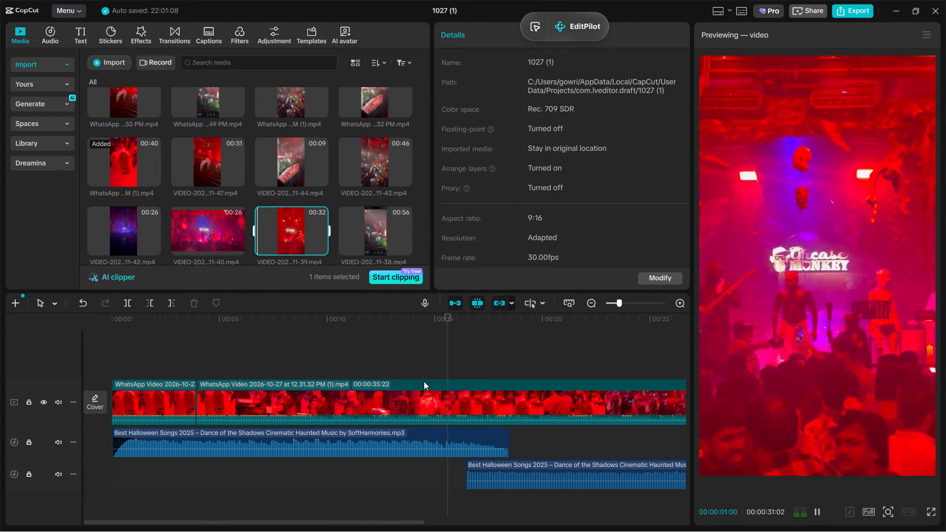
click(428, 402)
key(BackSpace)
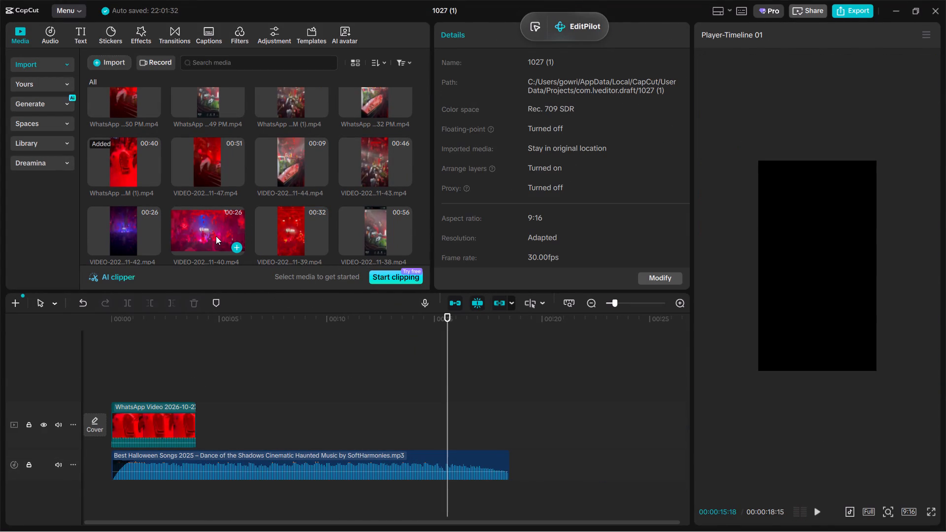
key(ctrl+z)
Turn off linkage and delete the rest of the WhatsApp party video after the opening coffin shot, keeping the second soundtrack piece.
click(502, 305)
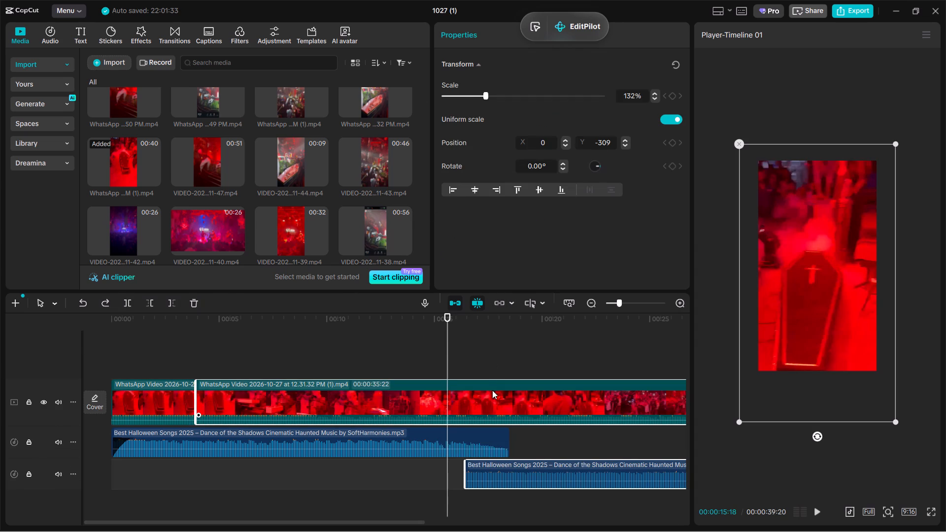
click(492, 390)
click(427, 354)
click(431, 405)
key(BackSpace)
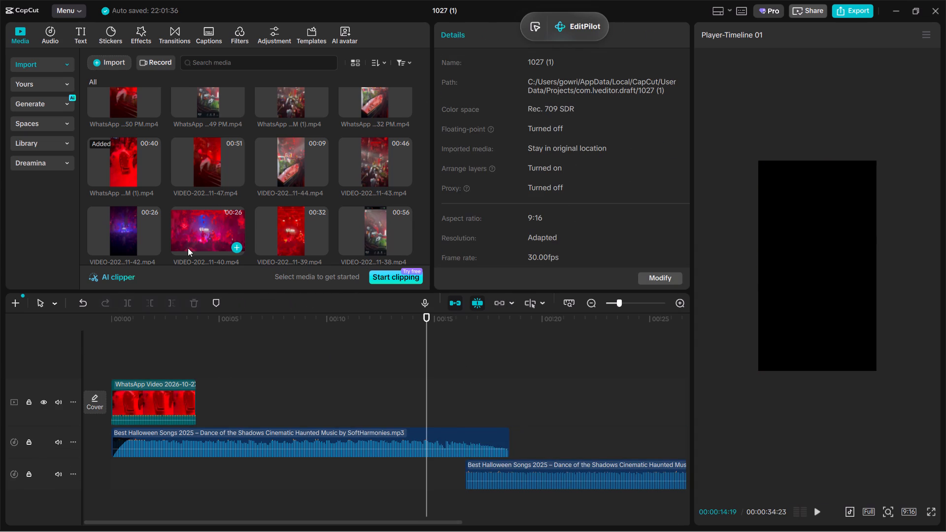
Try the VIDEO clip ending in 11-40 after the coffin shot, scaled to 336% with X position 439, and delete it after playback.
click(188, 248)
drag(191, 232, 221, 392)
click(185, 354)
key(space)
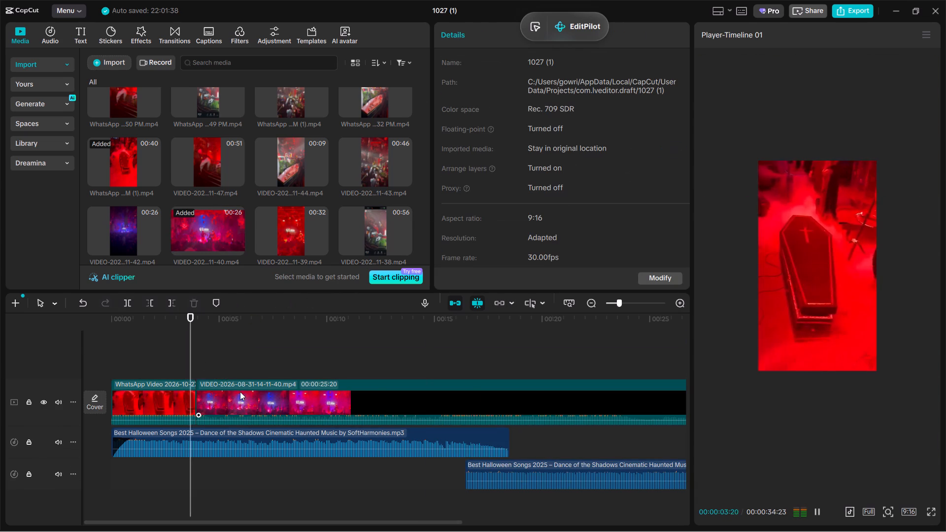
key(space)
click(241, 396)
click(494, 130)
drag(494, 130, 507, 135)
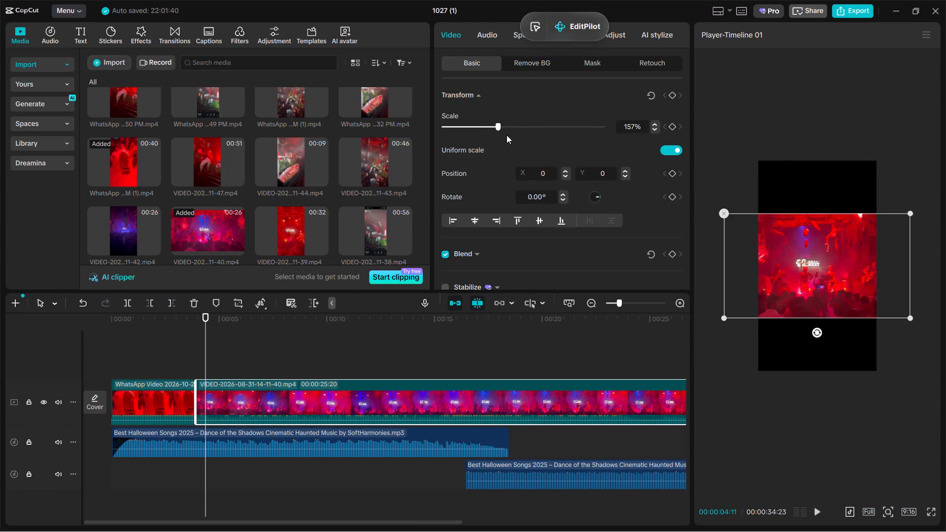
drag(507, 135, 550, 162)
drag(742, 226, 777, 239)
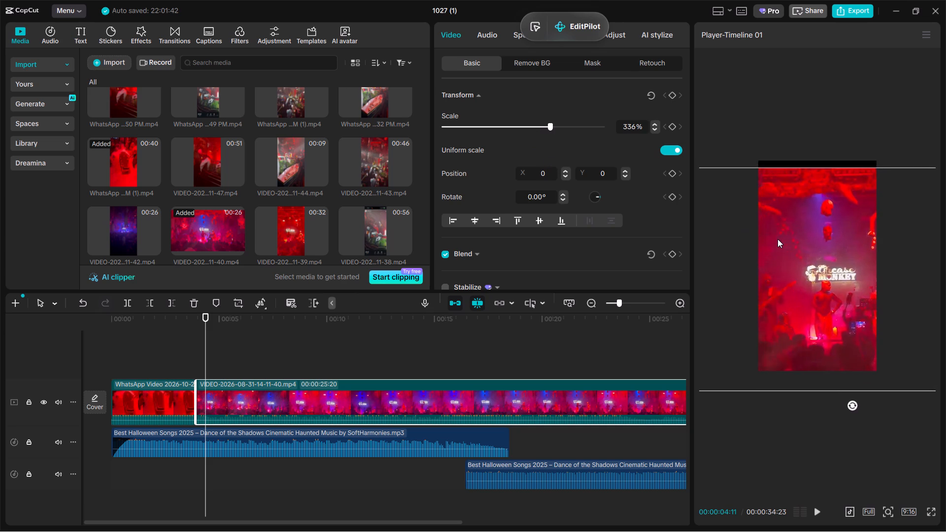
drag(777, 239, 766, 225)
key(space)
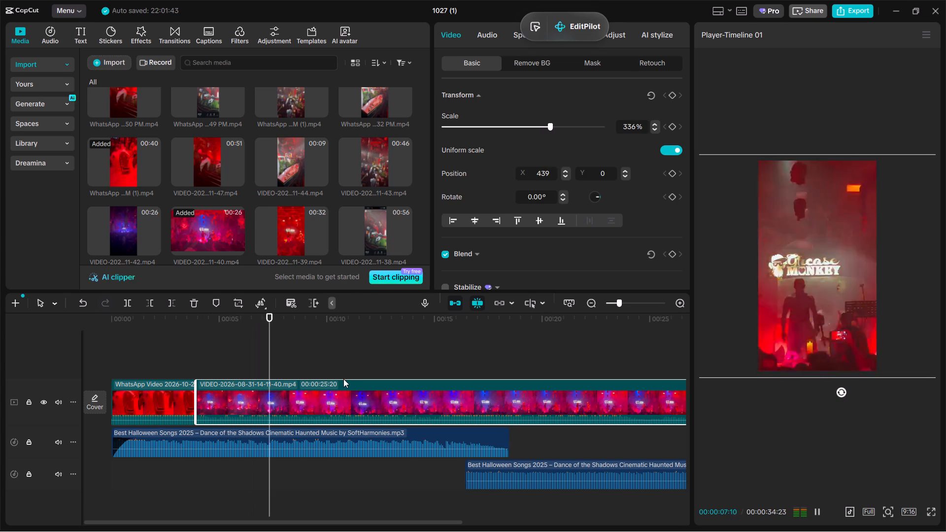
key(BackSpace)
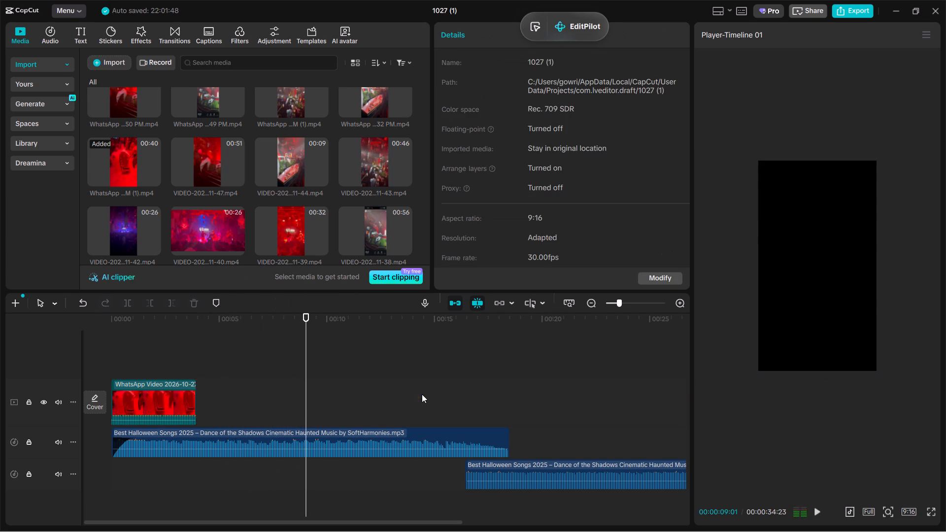
Preview the VIDEO clips ending in 11-39, 11-44 and 11-47, and place the 11-47 clip directly after the opening coffin shot.
click(308, 218)
click(287, 155)
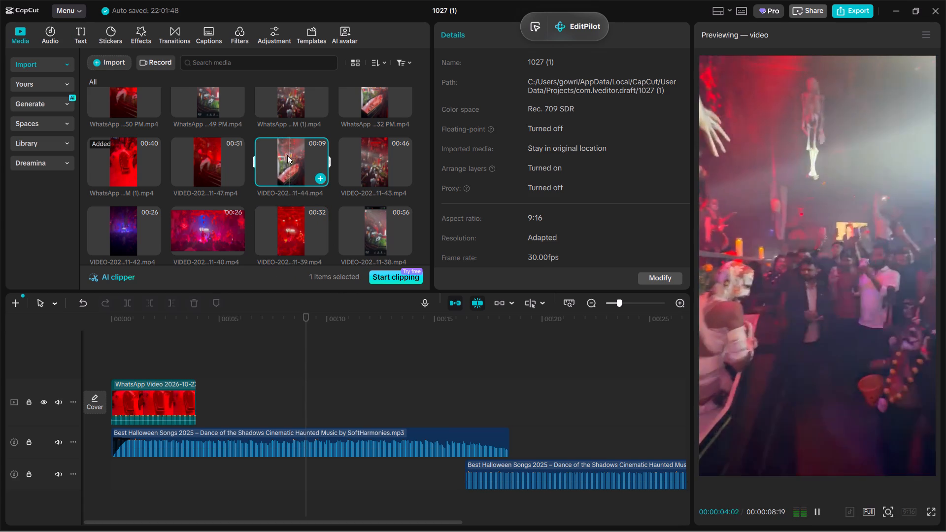
click(211, 155)
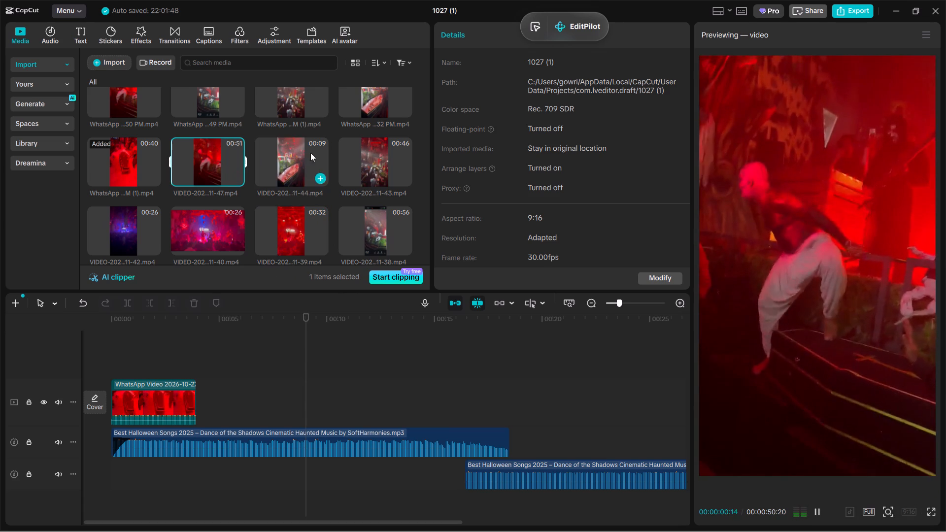
key(space)
drag(194, 162, 205, 396)
click(165, 347)
key(space)
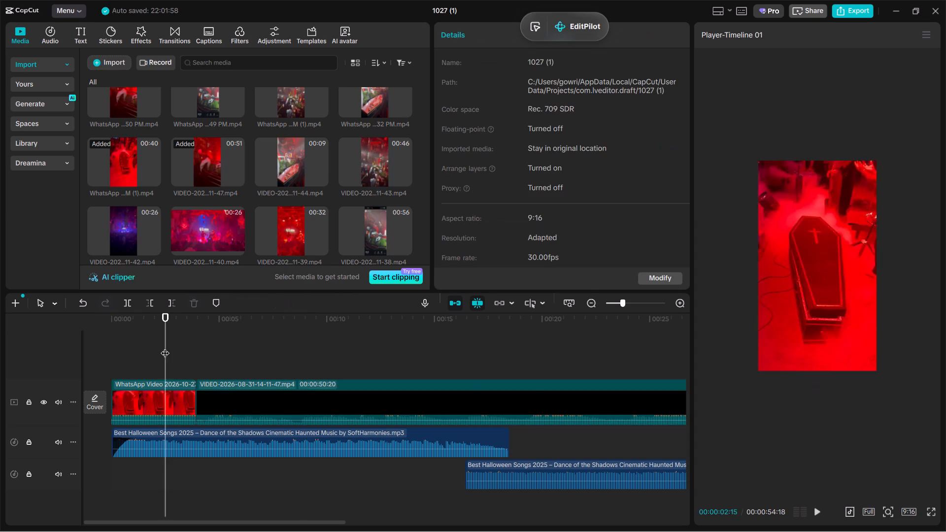
key(space)
Move the floating EditPilot bar clear of the clip settings and slow the opening coffin shot to 0.64x speed.
click(157, 399)
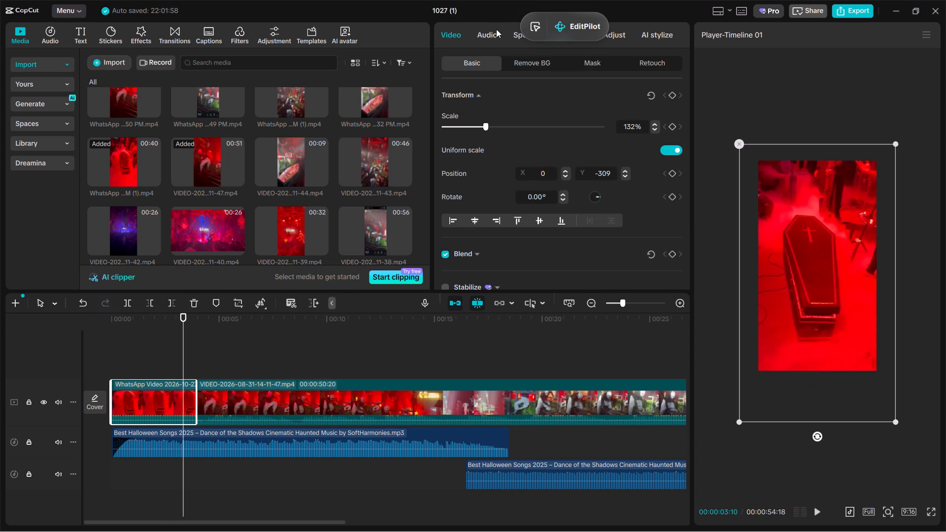
click(517, 43)
click(515, 34)
click(515, 38)
drag(551, 32, 461, 32)
click(541, 33)
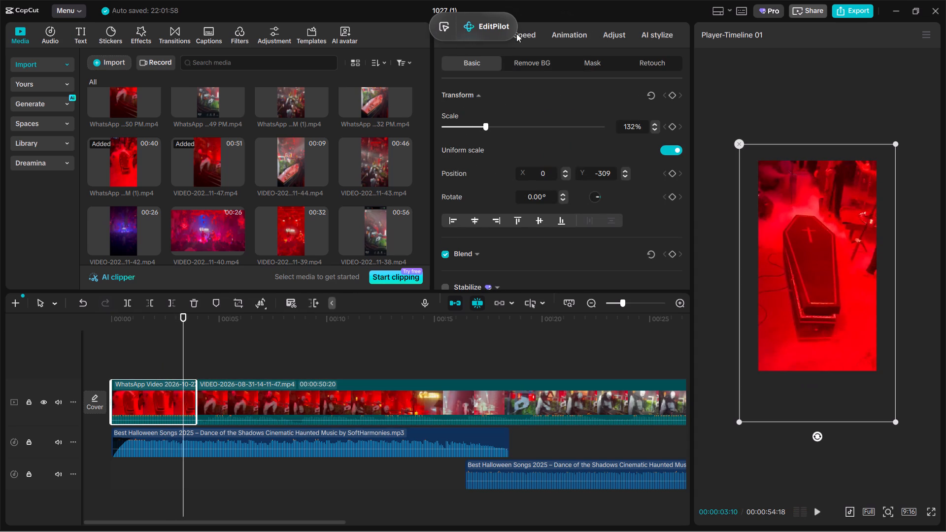
drag(497, 33, 414, 20)
click(467, 115)
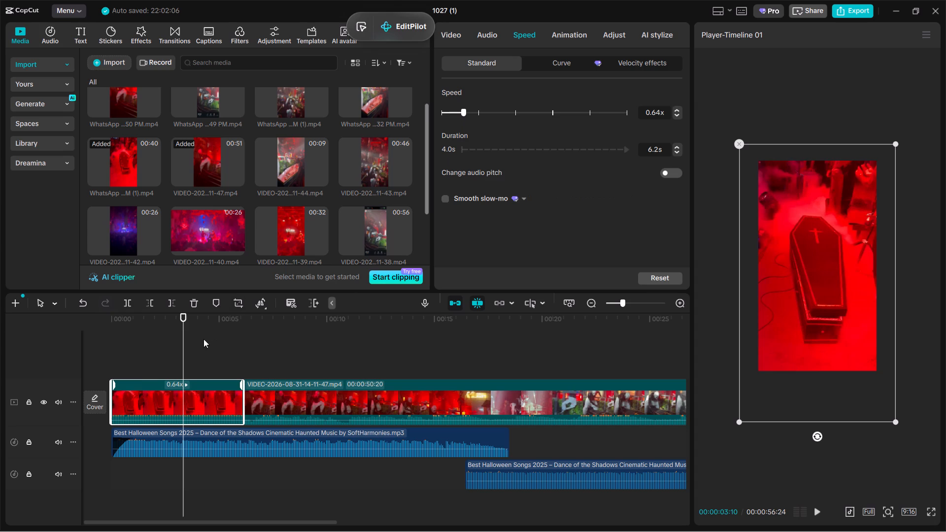
Apply Smooth slow-mo to the opening coffin shot using the Optical flow method.
click(444, 200)
click(476, 215)
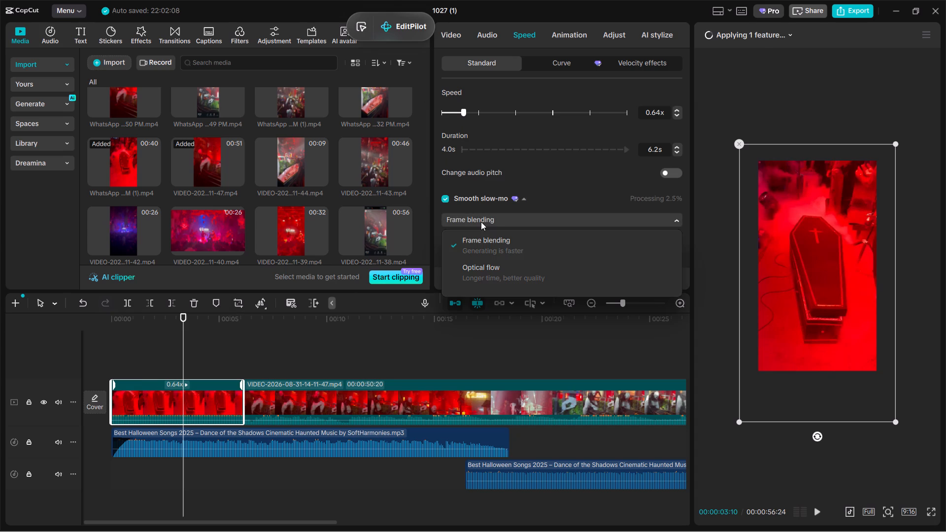
click(494, 279)
Mute the main video track and play the slowed coffin shot from the start against the soundtrack.
click(160, 347)
drag(159, 347, 59, 381)
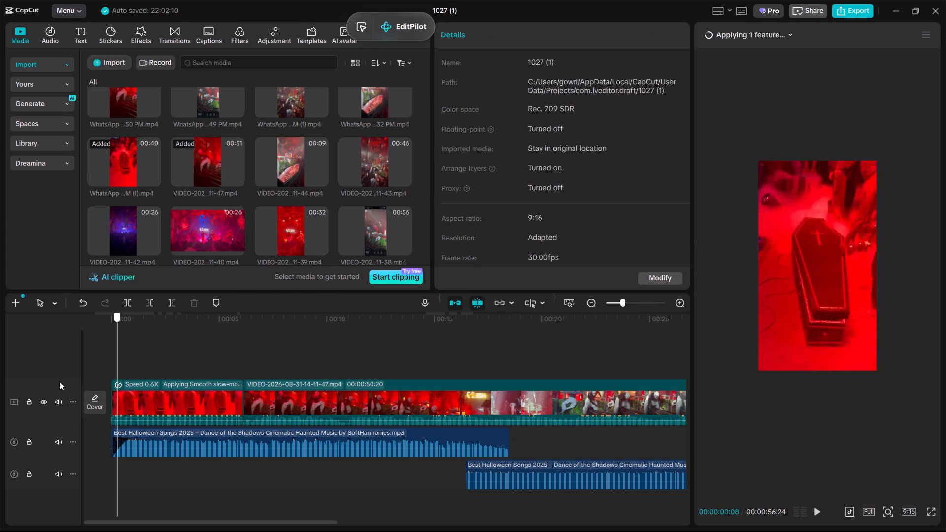
drag(59, 381, 25, 396)
click(58, 407)
key(space)
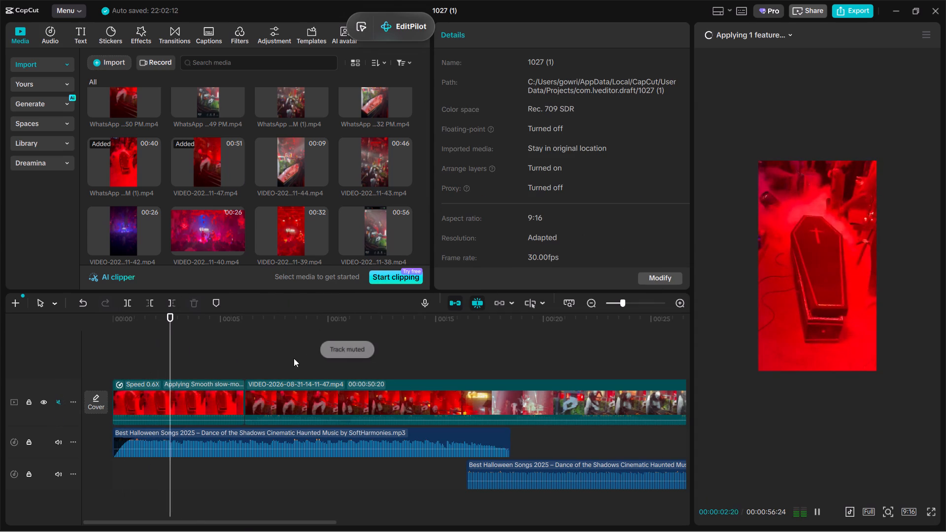
key(space)
Keyframe a zoom on the coffin shot, from 132% scale at its start to 143% at about 00:04:26.
click(220, 399)
click(671, 99)
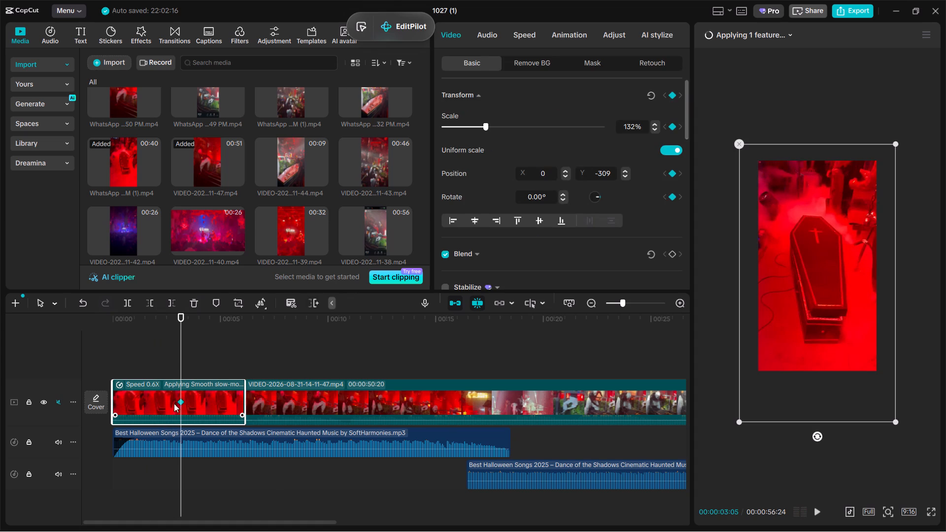
drag(181, 403, 48, 445)
drag(895, 425, 896, 425)
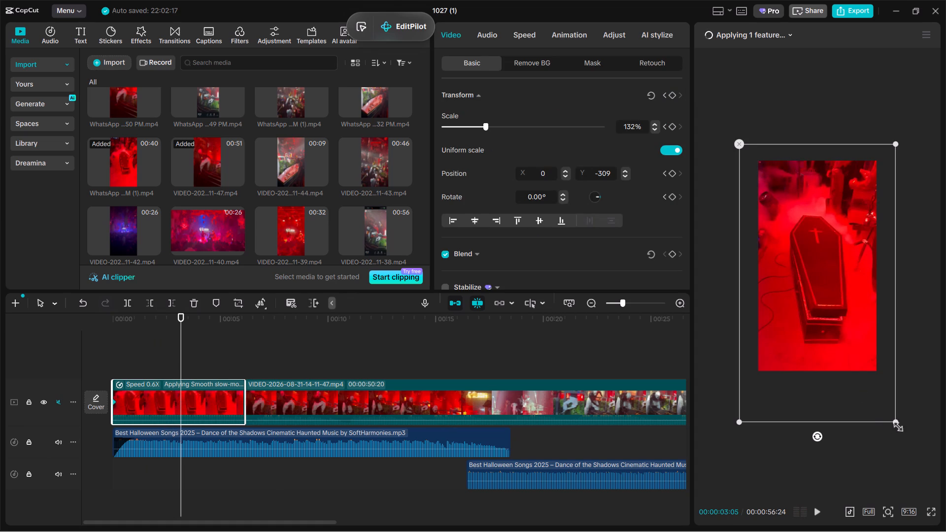
drag(896, 425, 910, 438)
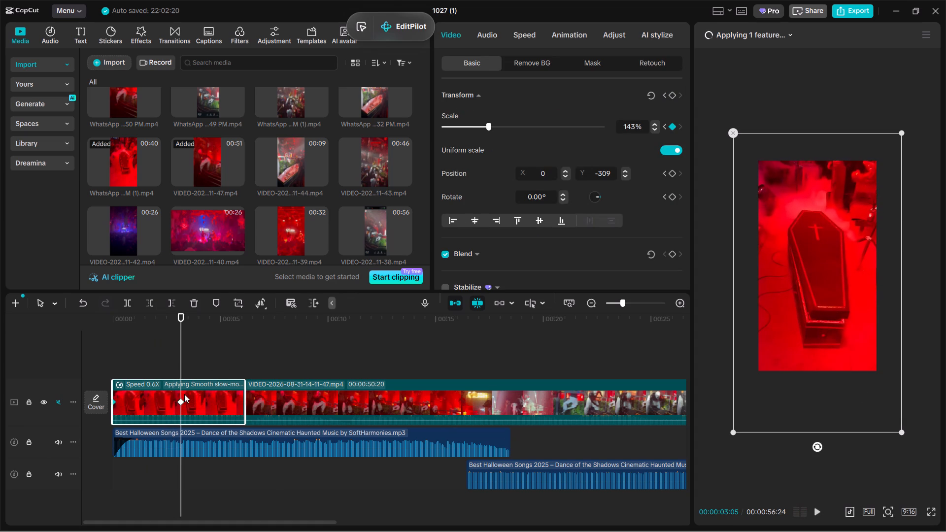
drag(181, 405, 218, 430)
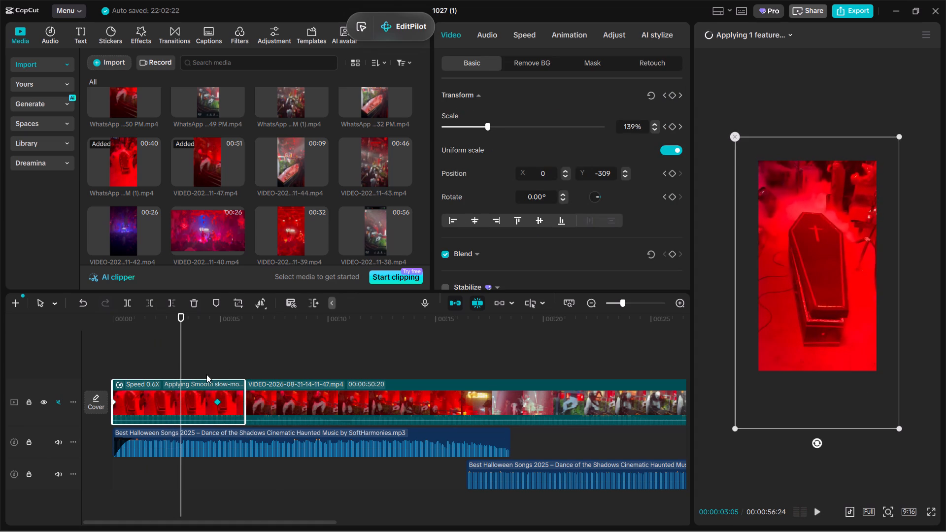
Play the coffin shot's zoom and move its ending keyframe slightly earlier, to about 4.5 seconds.
click(206, 374)
key(space)
key(space)
click(199, 341)
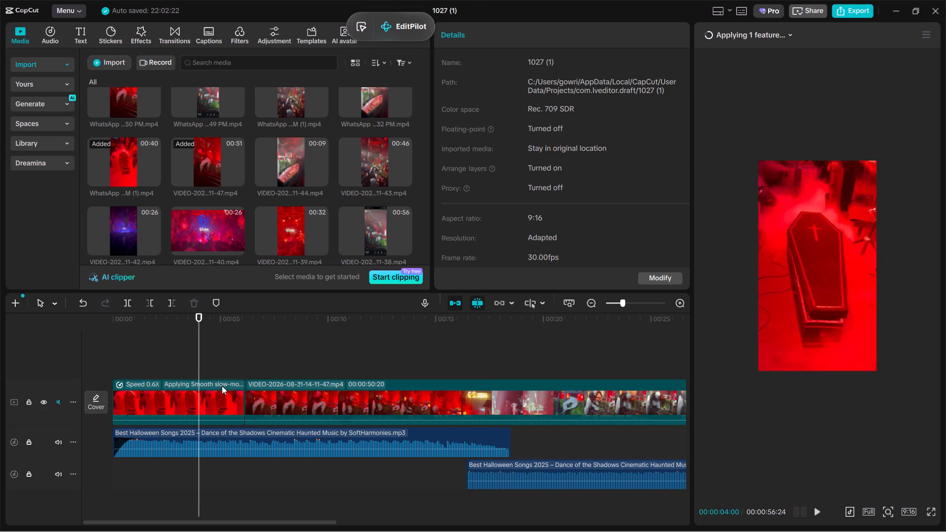
key(space)
click(227, 399)
key(space)
drag(217, 401, 210, 404)
click(210, 403)
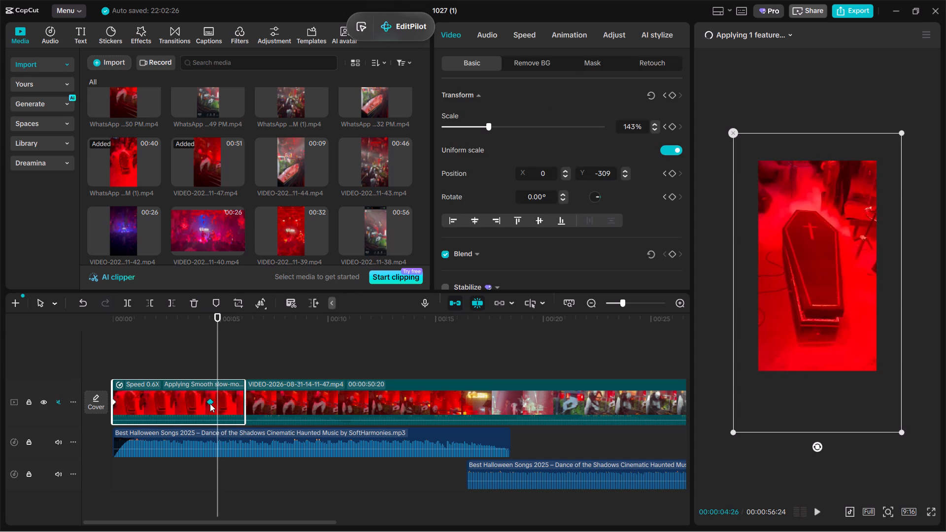
Trim off the end of the coffin shot at about 00:04:11, just before its ending keyframe.
click(206, 403)
click(173, 305)
Play the timeline from the start to check the trimmed coffin zoom and the cut into the 11-47 clip.
click(159, 344)
drag(158, 344, 33, 370)
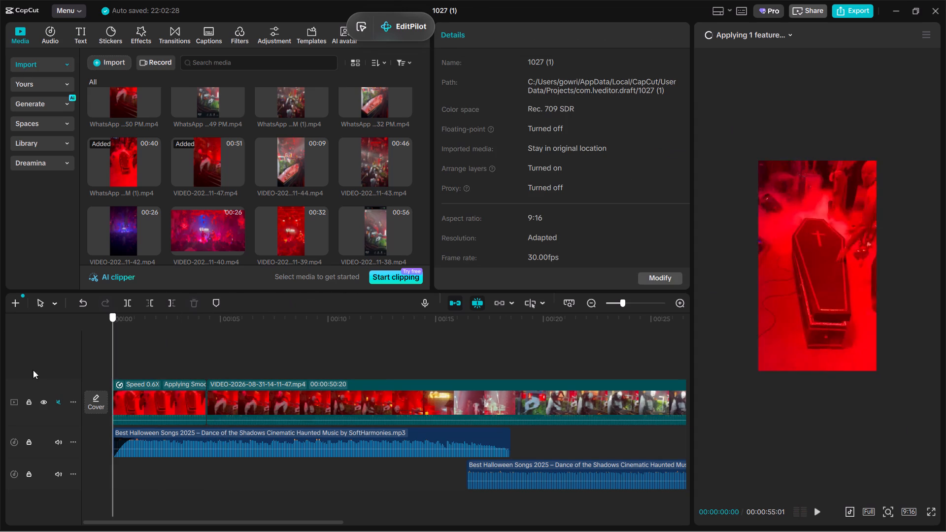
drag(33, 370, 27, 369)
key(space)
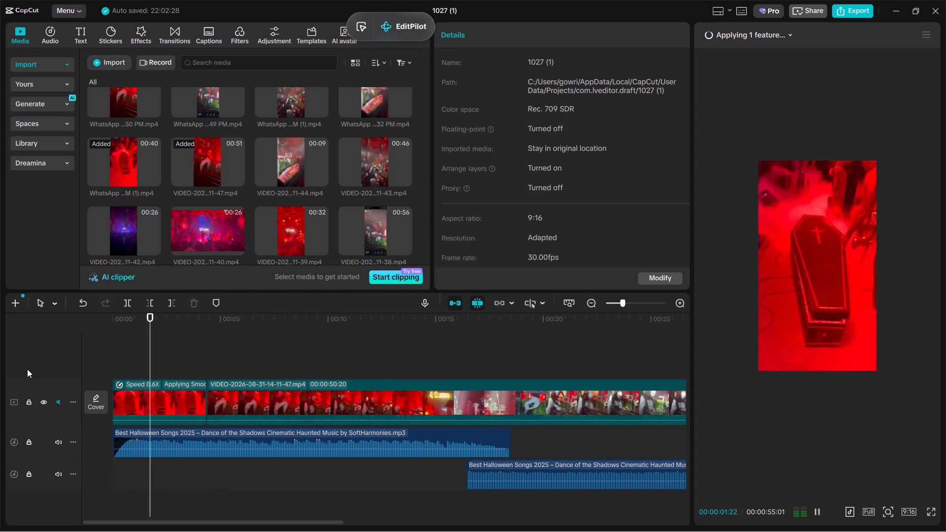
ctrl+scroll(27, 369, up, 5)
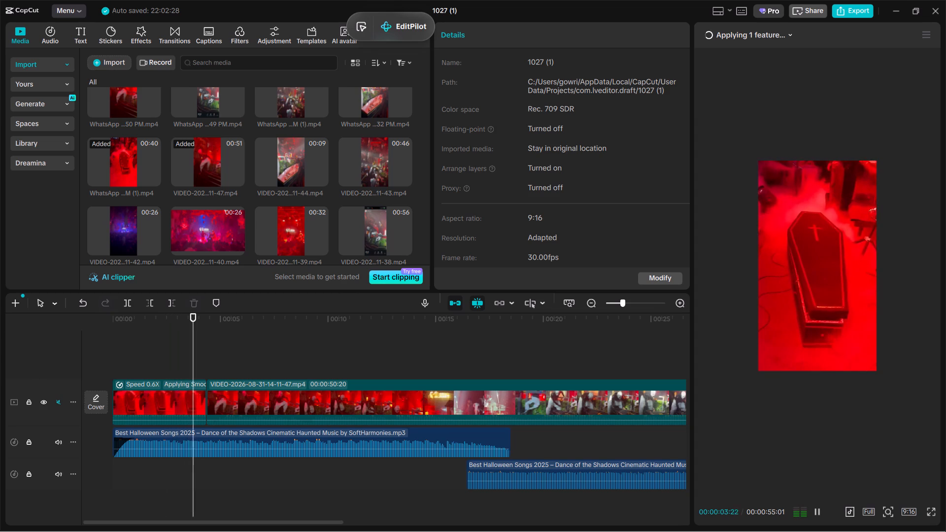
key(space)
key(space)
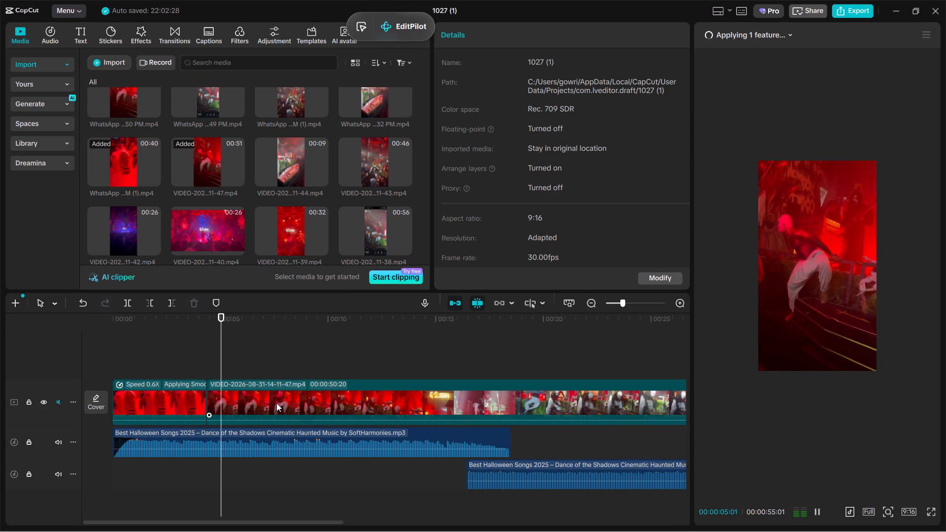
Scale the 11-47 clip to 134% and reposition it to X 264, Y -169 to reframe the masked dancer.
click(276, 403)
key(space)
drag(877, 373, 899, 432)
drag(840, 365, 858, 379)
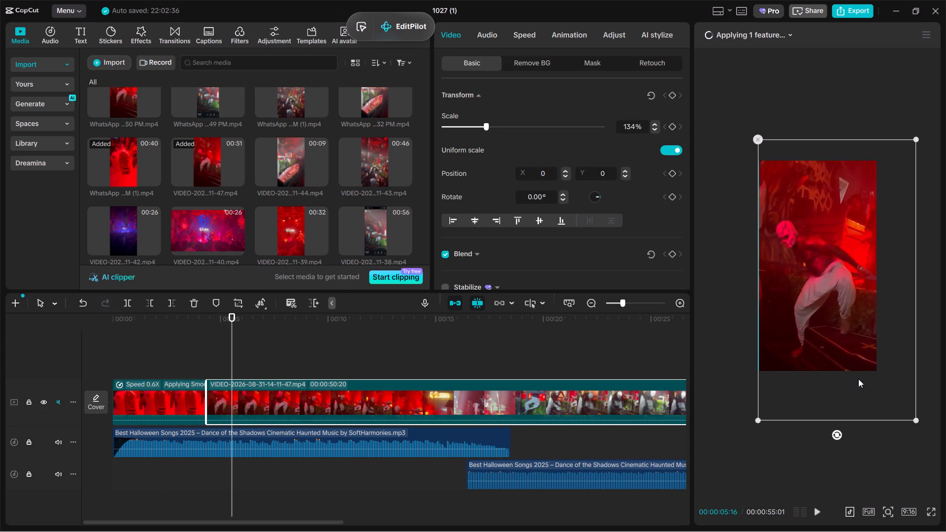
drag(858, 379, 854, 374)
Play the masked dancer footage, split the 11-47 clip at about 00:08:13, and watch what follows the cut.
key(space)
key(space)
key(space)
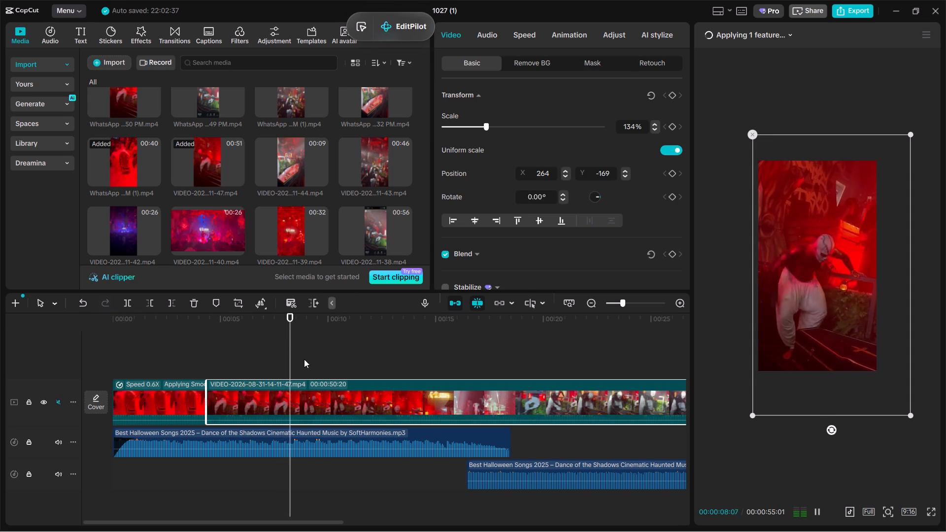
key(space)
click(124, 304)
key(space)
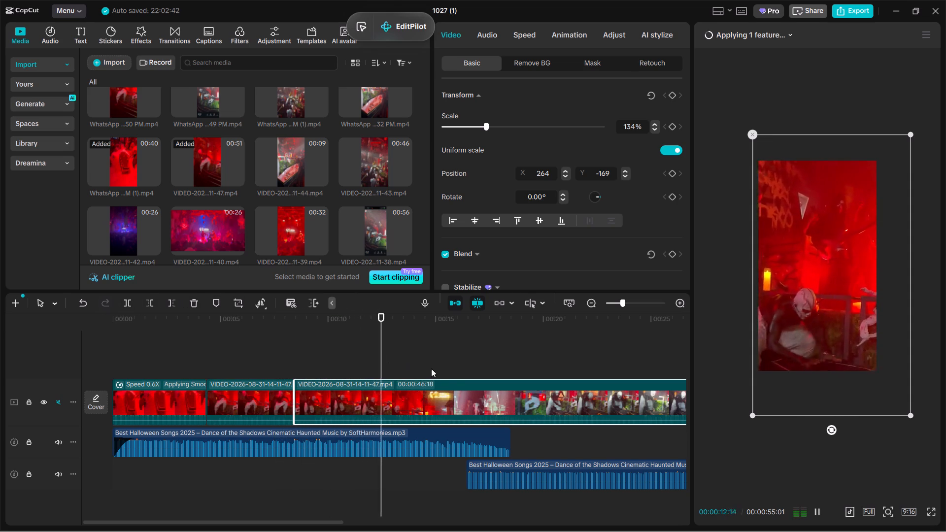
Slow the first section of the 11-47 clip, right after the coffin shot, to 0.58x speed.
click(286, 355)
drag(283, 356, 238, 366)
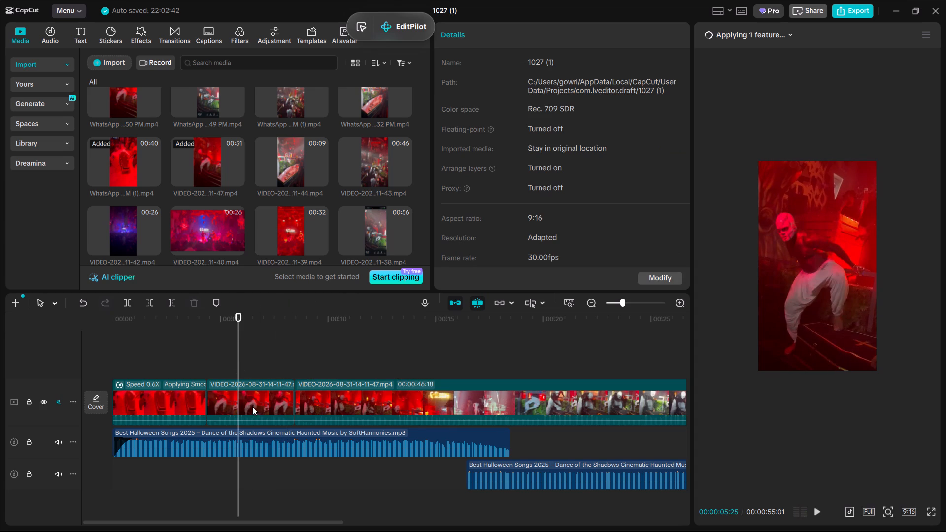
click(253, 408)
click(515, 35)
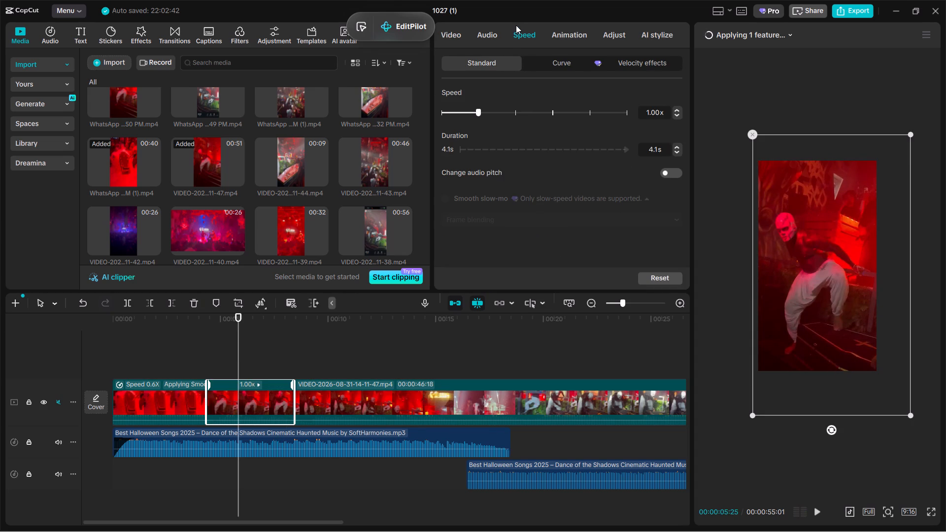
drag(465, 107, 464, 110)
drag(464, 110, 461, 118)
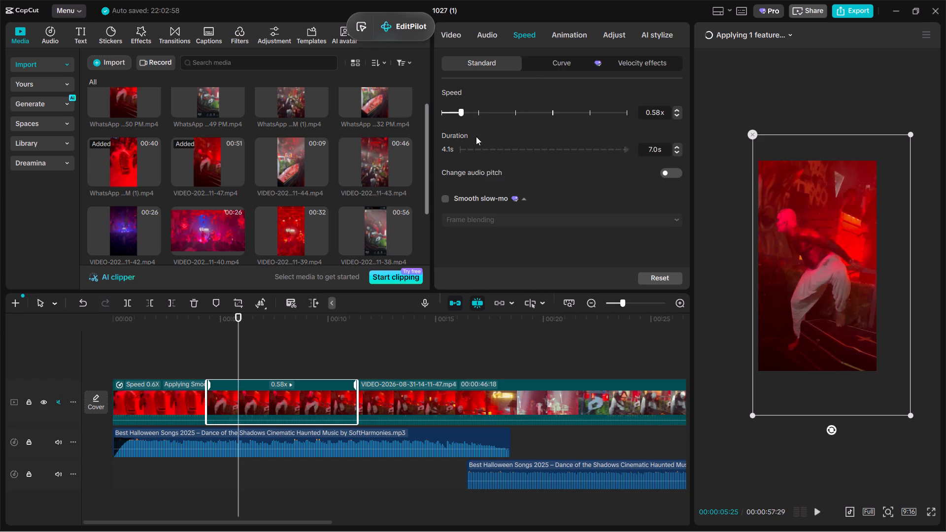
Apply Smooth slow-mo with Optical flow to the slowed masked dancer section.
click(445, 201)
click(491, 222)
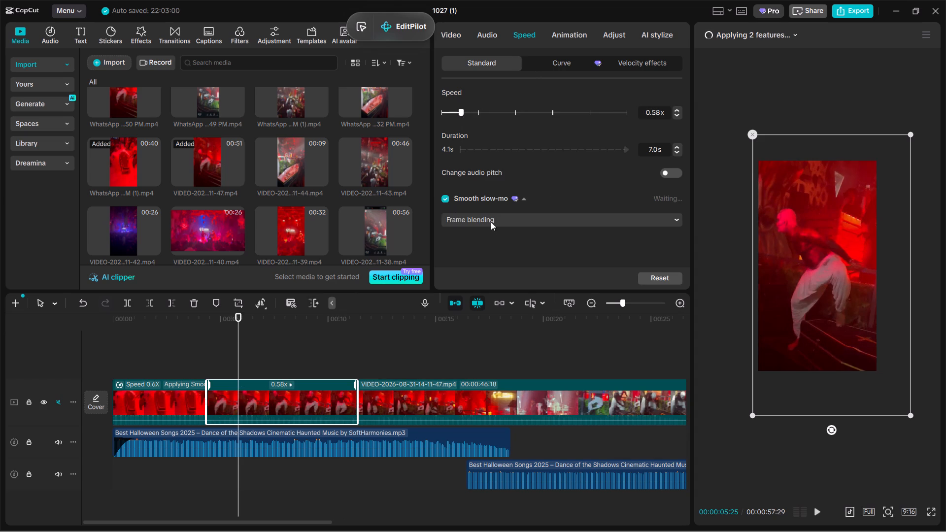
click(509, 278)
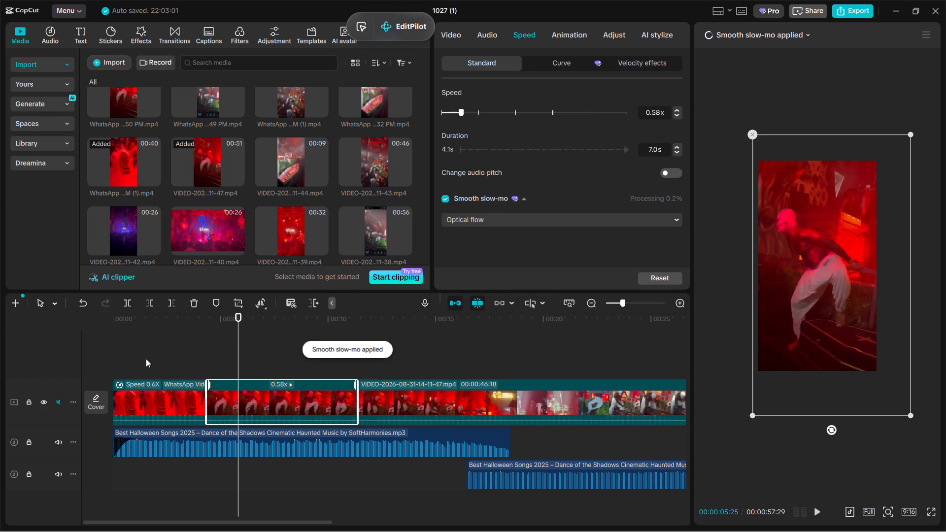
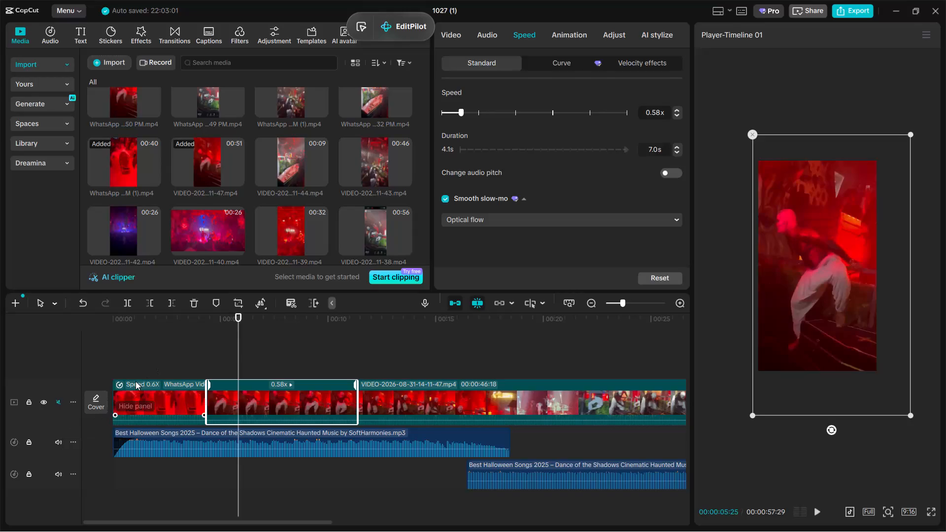
Play through the slowed masked dancer clip and trim away its beginning up to about 00:06:02.
click(185, 349)
key(space)
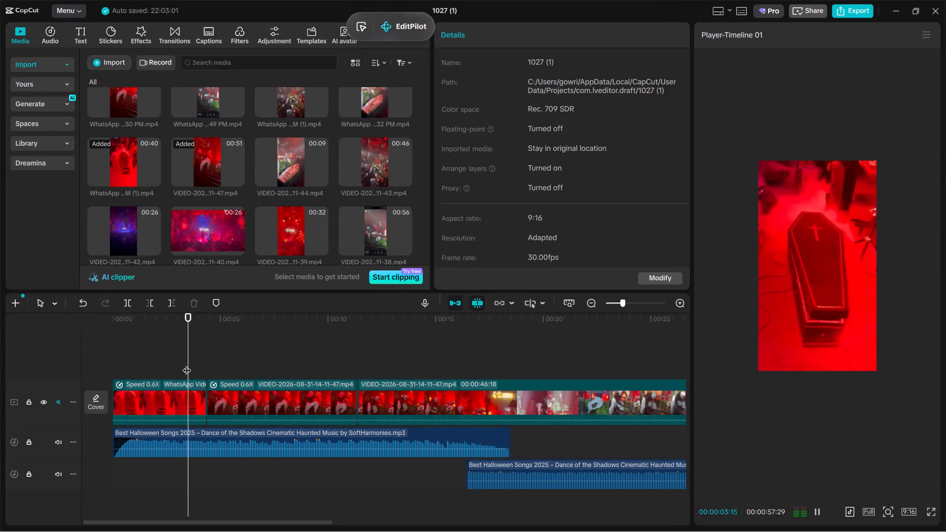
key(space)
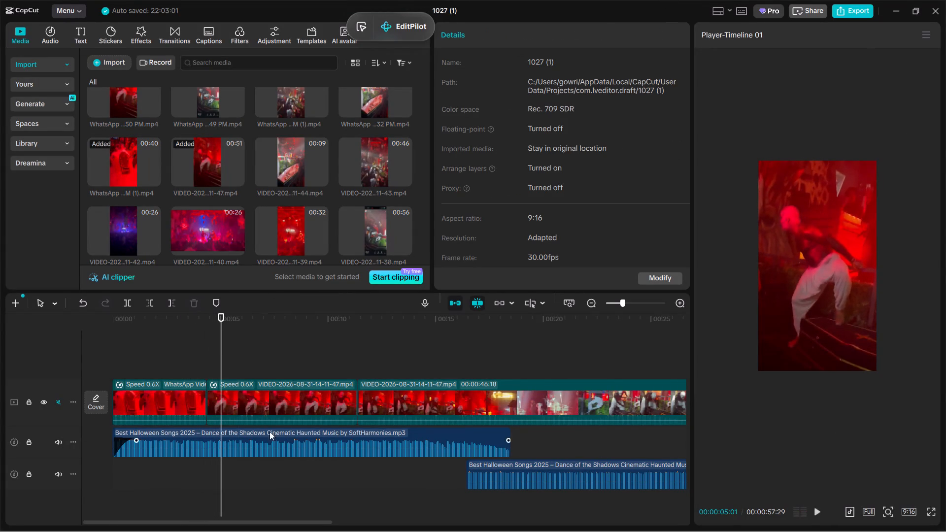
key(space)
click(280, 409)
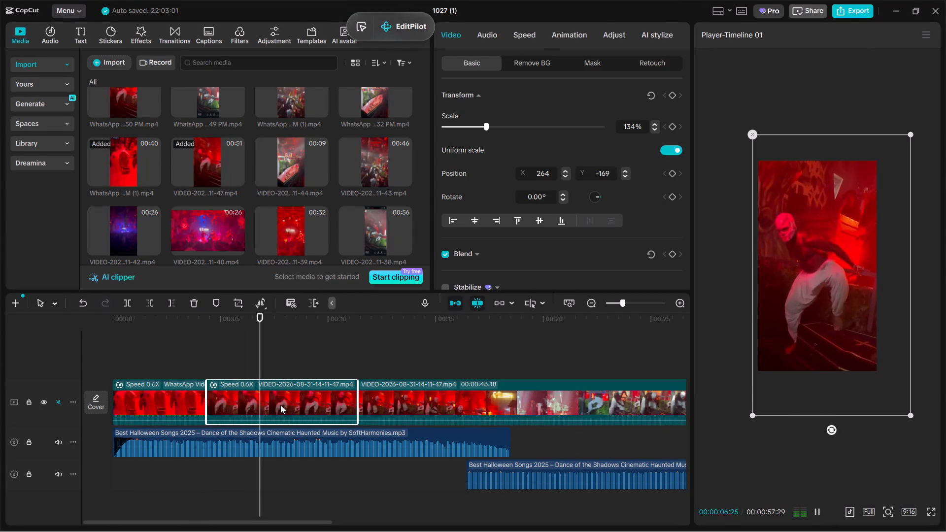
key(space)
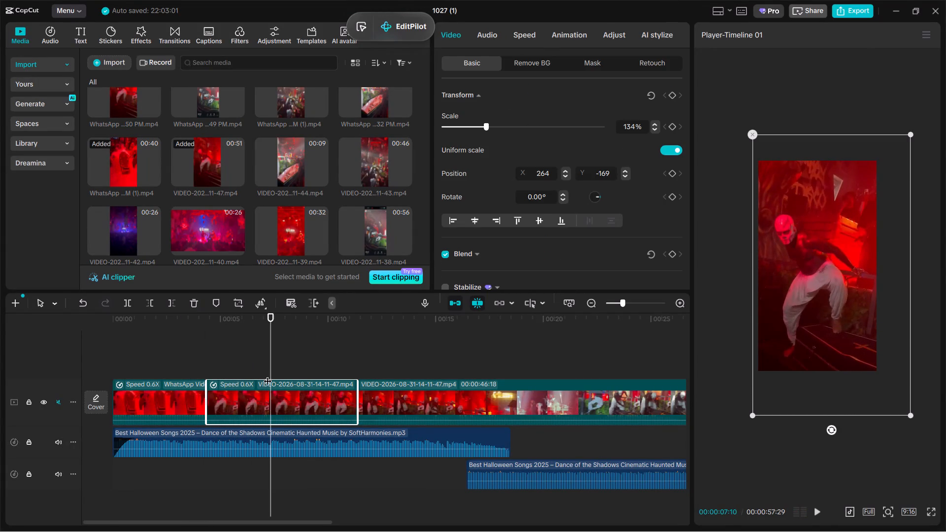
drag(268, 371, 244, 371)
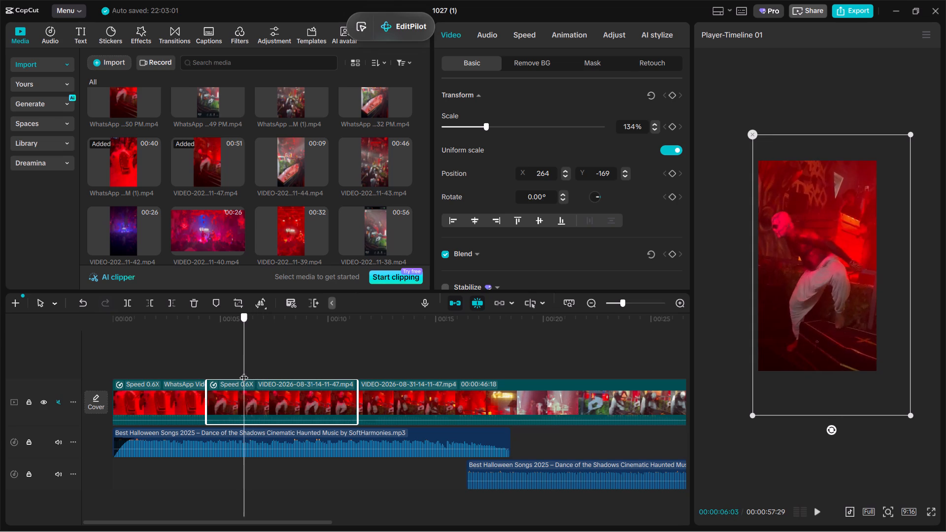
drag(244, 371, 242, 372)
click(154, 300)
Scale the slowed masked dancer clip to 158% and reposition it to X 439, Y -191.
click(177, 359)
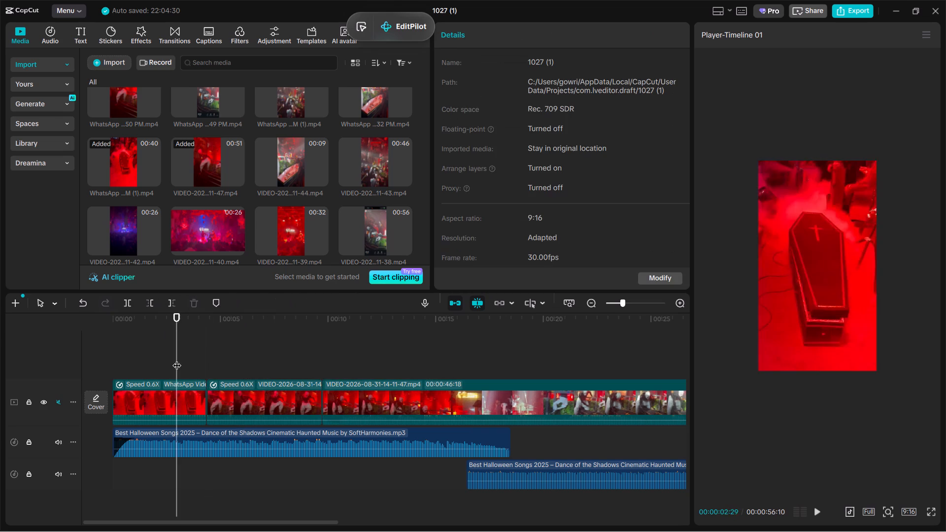
key(space)
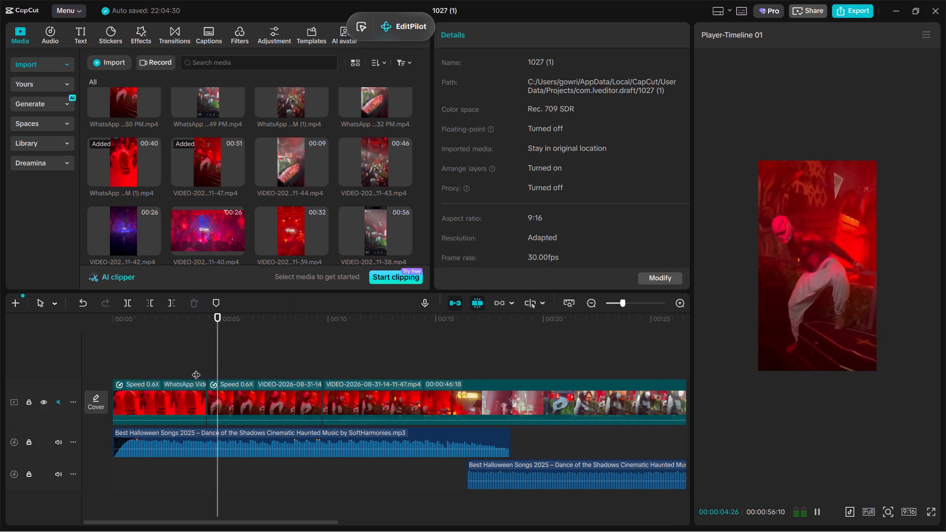
key(space)
click(249, 410)
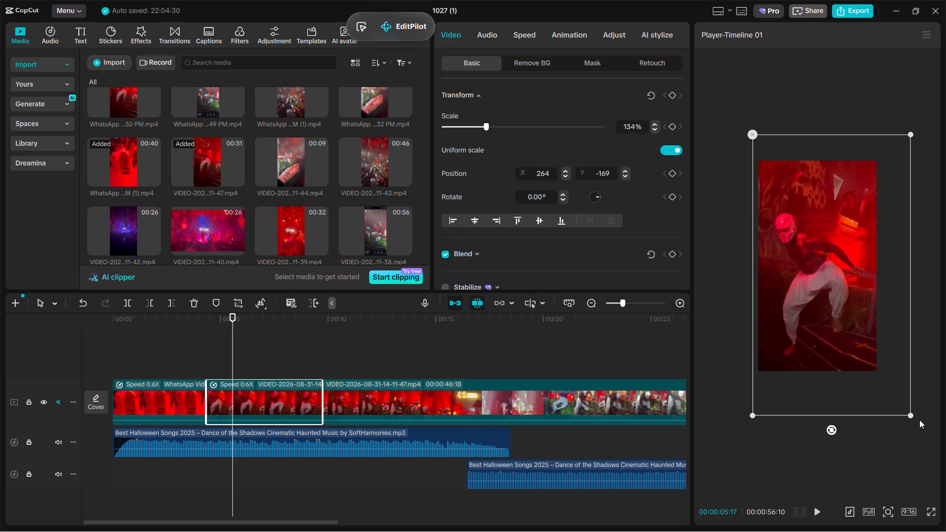
drag(913, 418, 934, 457)
drag(845, 388, 851, 397)
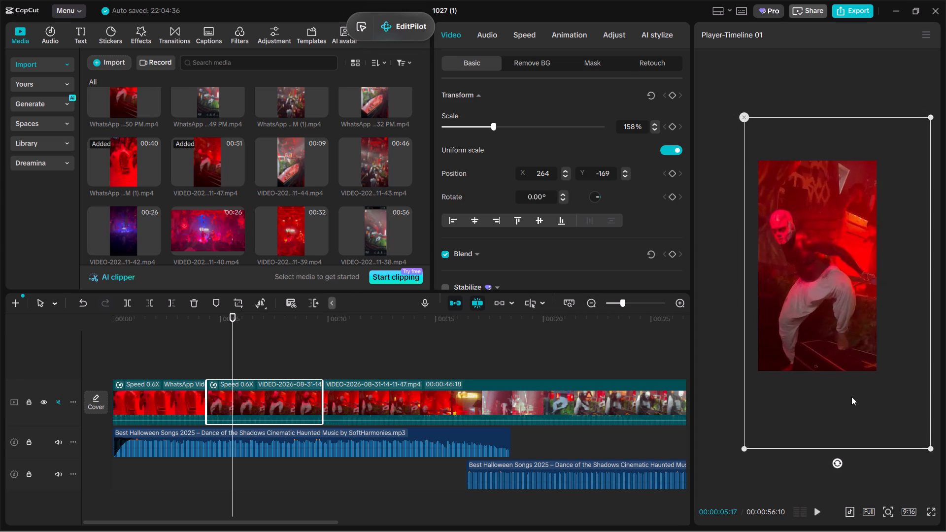
drag(851, 397, 855, 389)
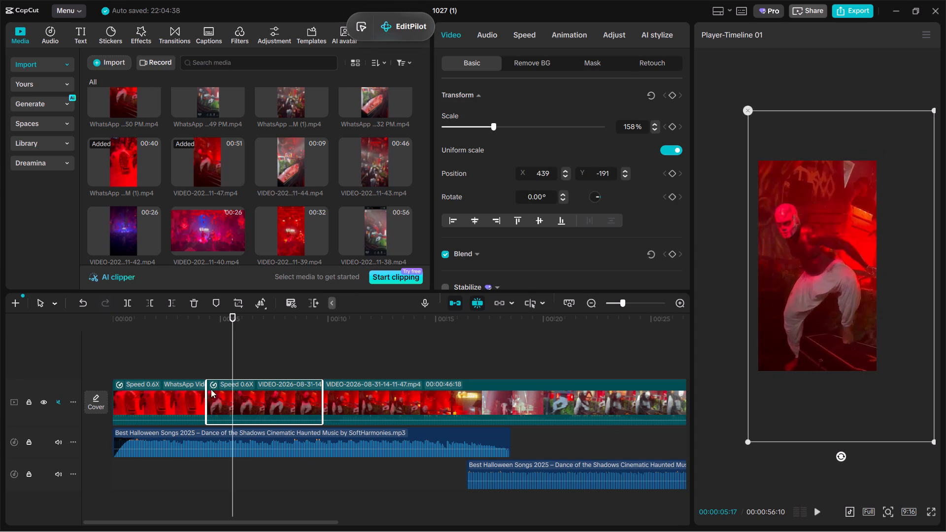
Play the reframed masked dancer clip and slow it to 0.48x speed.
click(204, 367)
key(space)
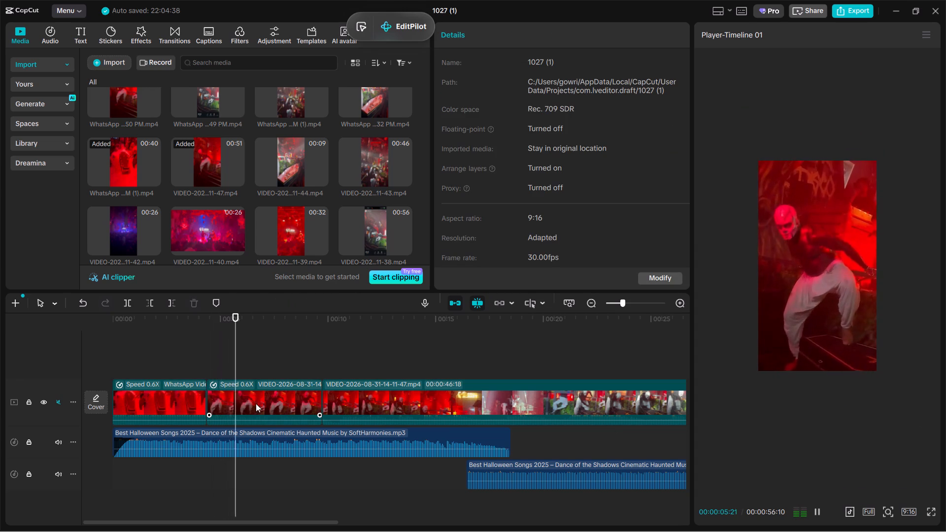
key(space)
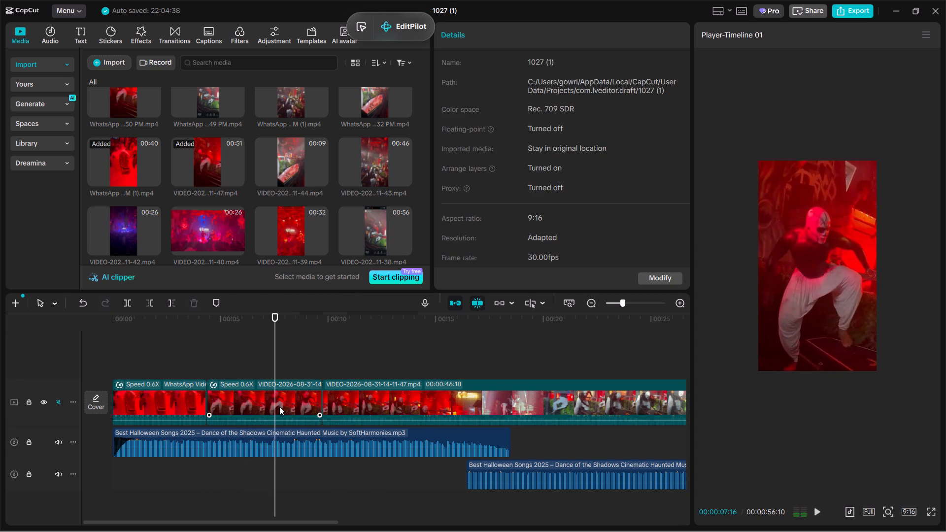
key(space)
key(space)
click(304, 410)
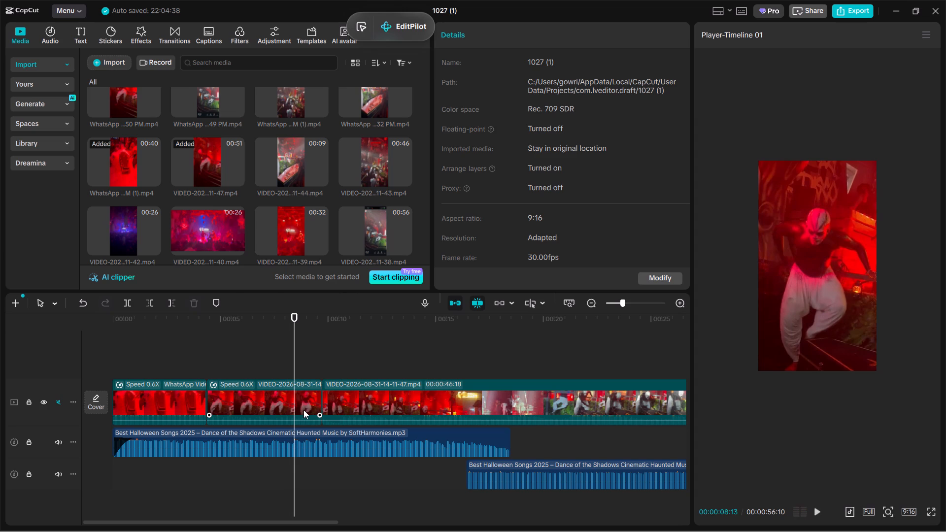
click(523, 39)
click(681, 115)
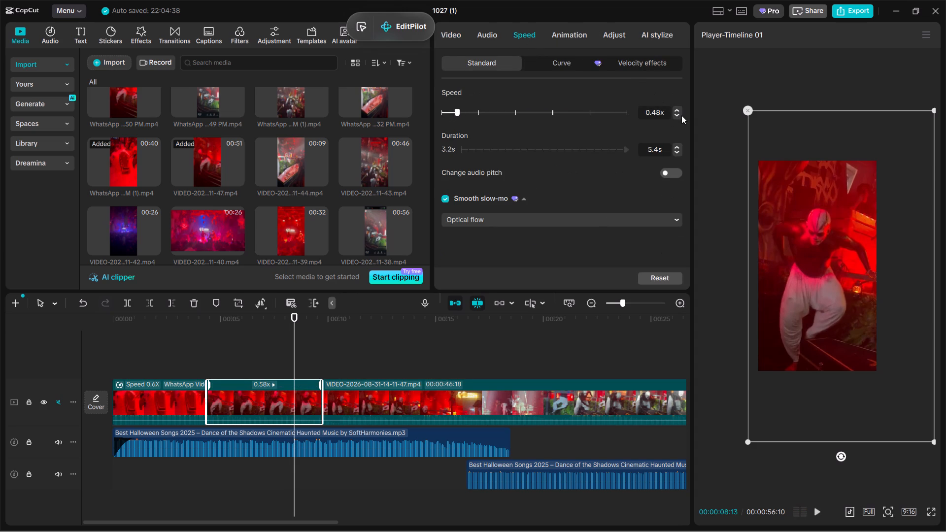
Replay the slowed dancer clip and trim away its end from 00:08:14.
click(199, 362)
key(space)
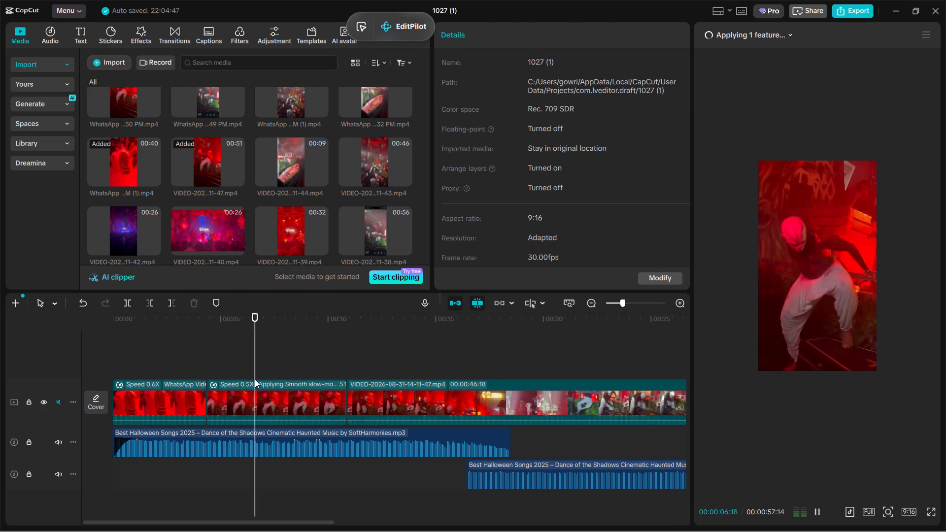
key(space)
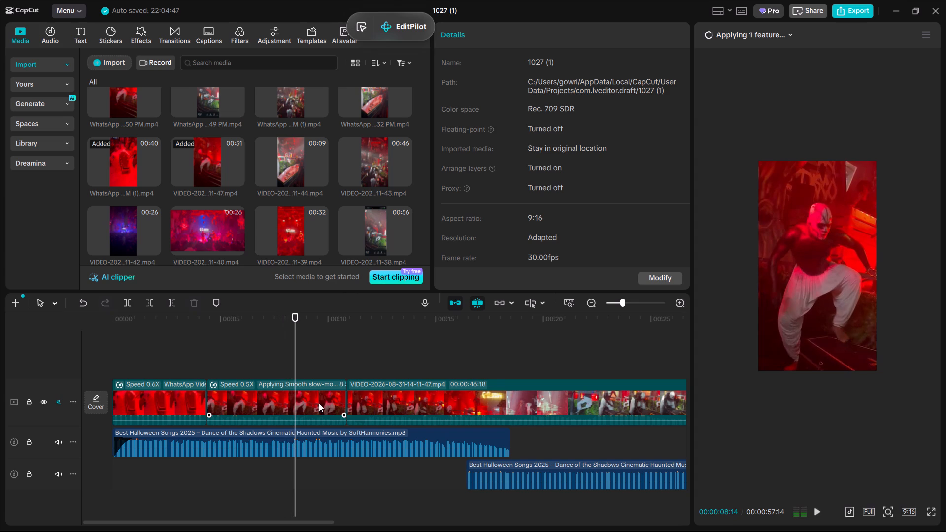
click(319, 403)
click(177, 305)
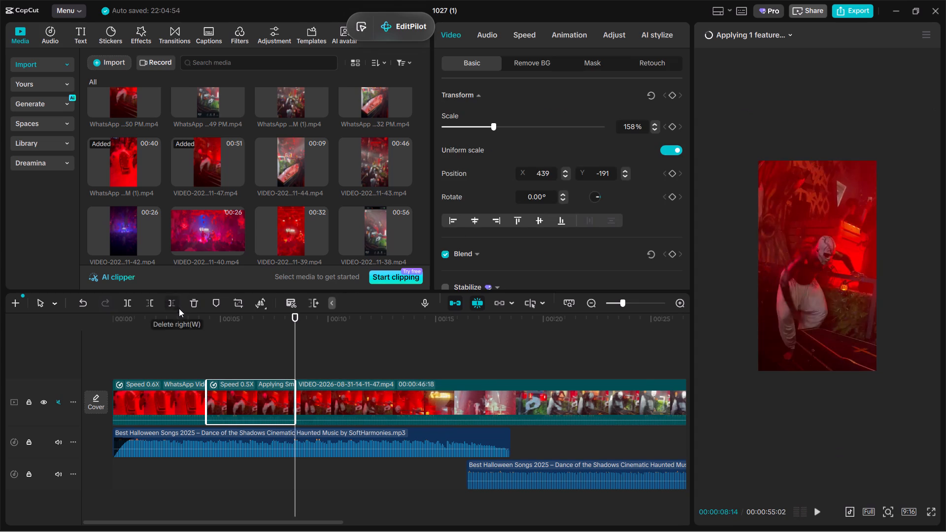
Scale the remaining 11-47 section after the slowed dancer clip to 152% and reposition it to X 371, Y 163.
key(space)
key(space)
click(361, 407)
key(space)
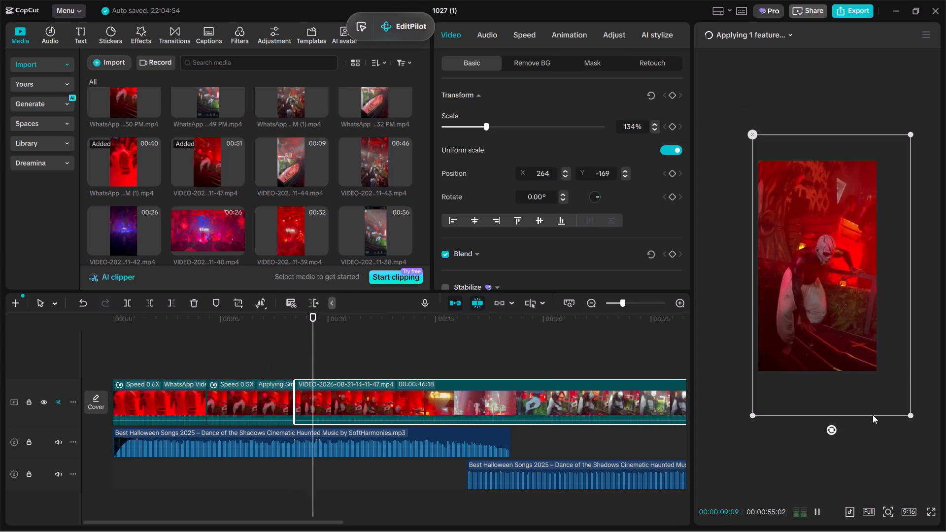
key(space)
drag(910, 415, 928, 442)
drag(882, 408, 890, 389)
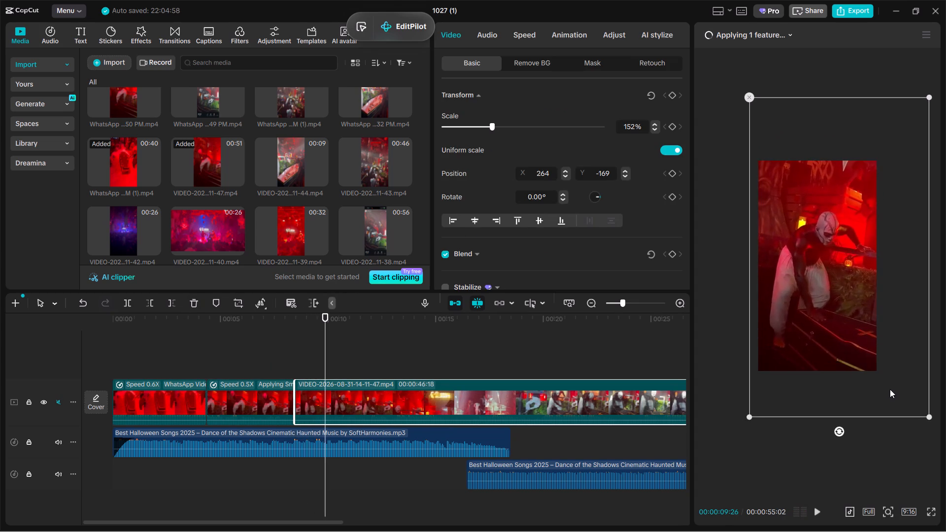
drag(890, 389, 888, 390)
Trim away the beginning of the remaining 11-47 section up to 00:10:28.
key(space)
key(space)
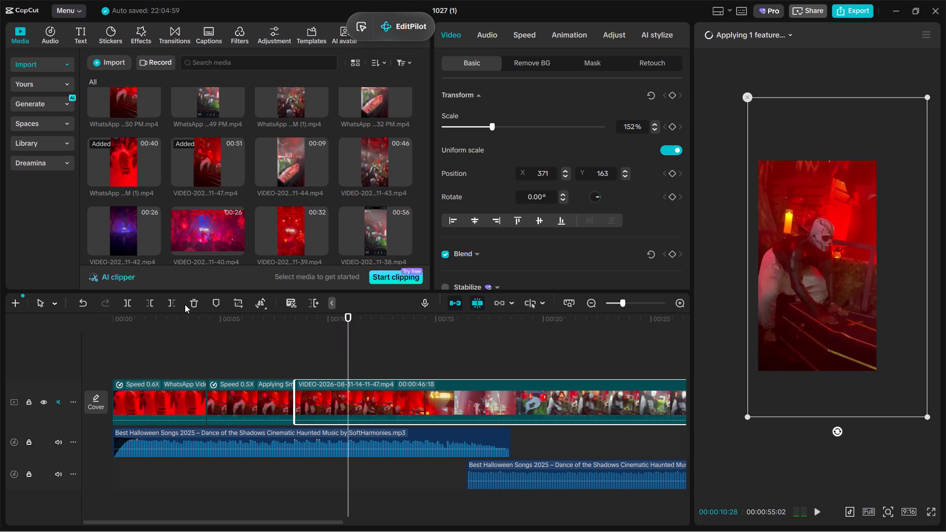
click(154, 304)
Skim the remaining 11-47 section for the dancer leaning over the coffin and trim away everything before 00:17:28.
key(space)
key(space)
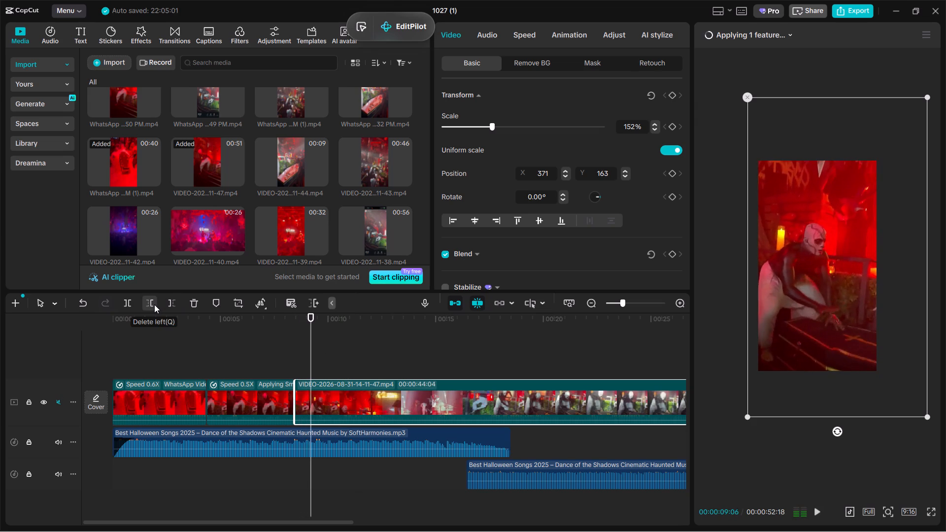
key(space)
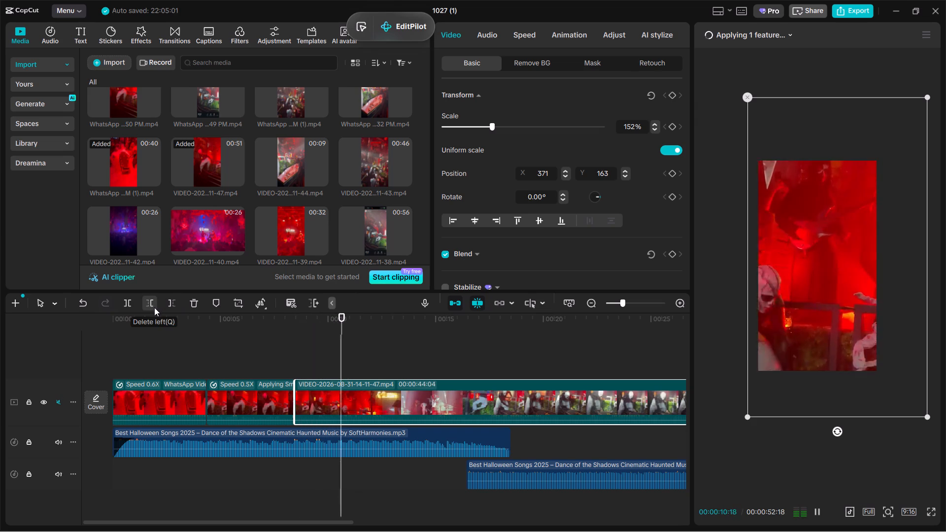
click(453, 362)
drag(453, 362, 500, 373)
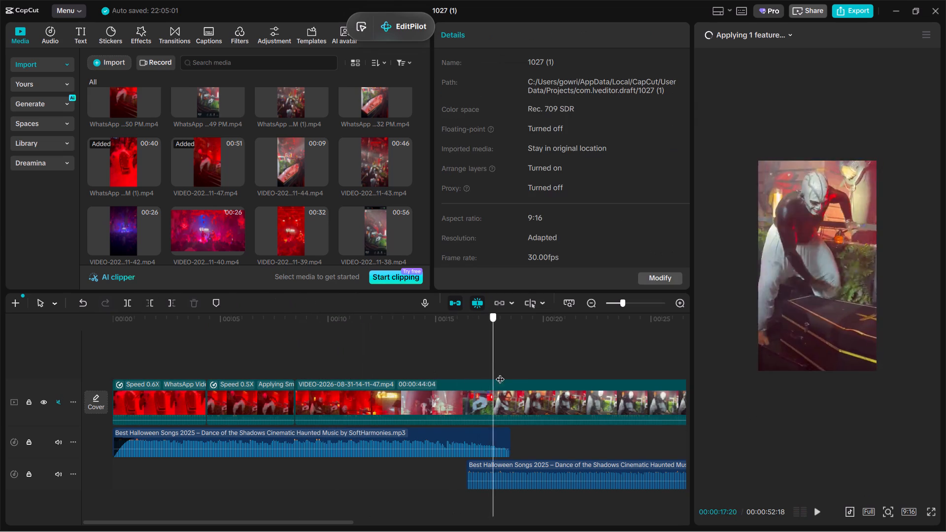
drag(500, 373, 501, 378)
key(space)
key(space)
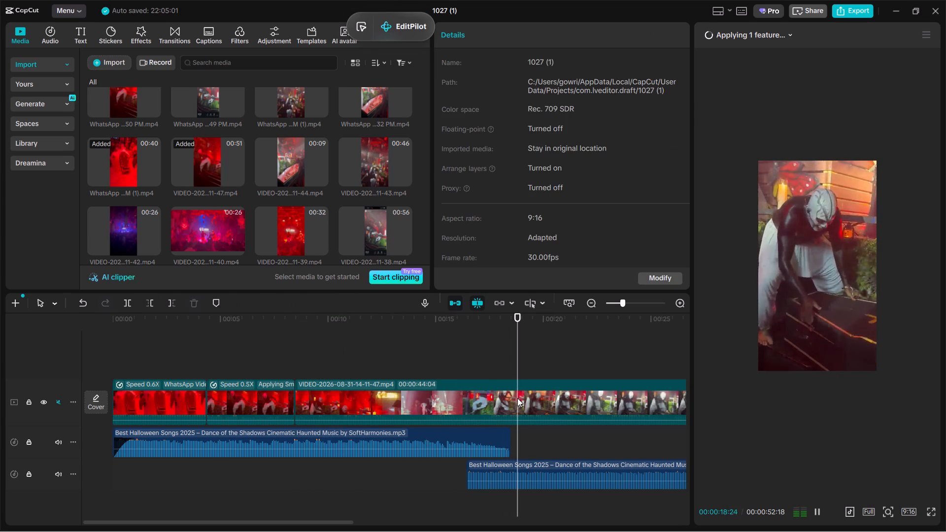
click(484, 366)
key(space)
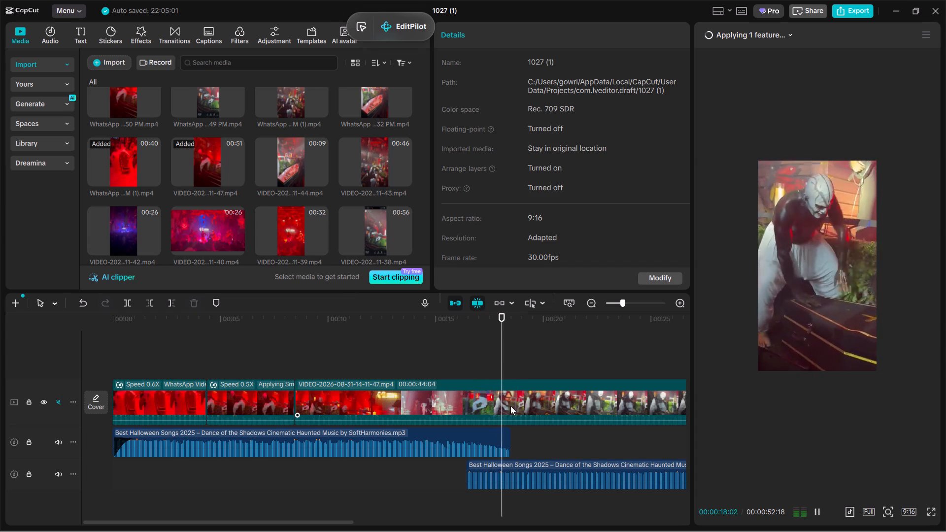
key(space)
click(510, 406)
drag(513, 362, 502, 368)
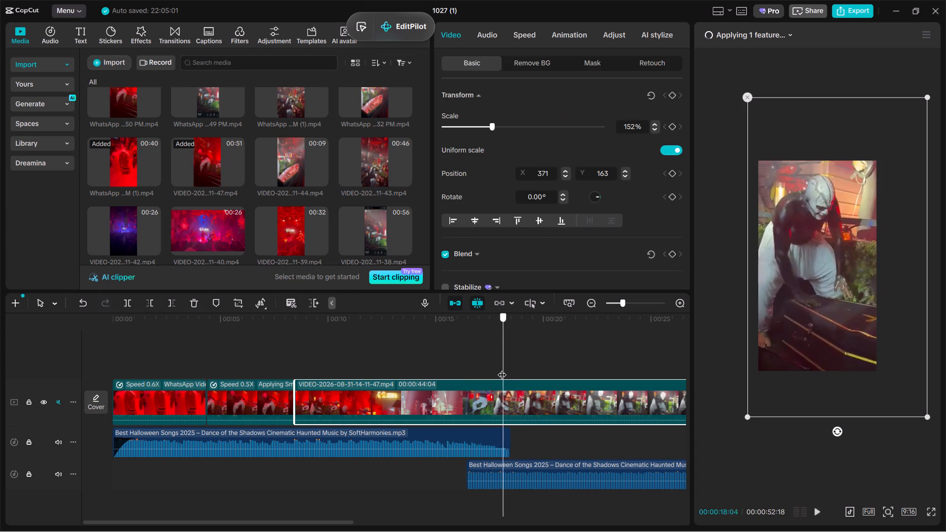
drag(502, 368, 499, 374)
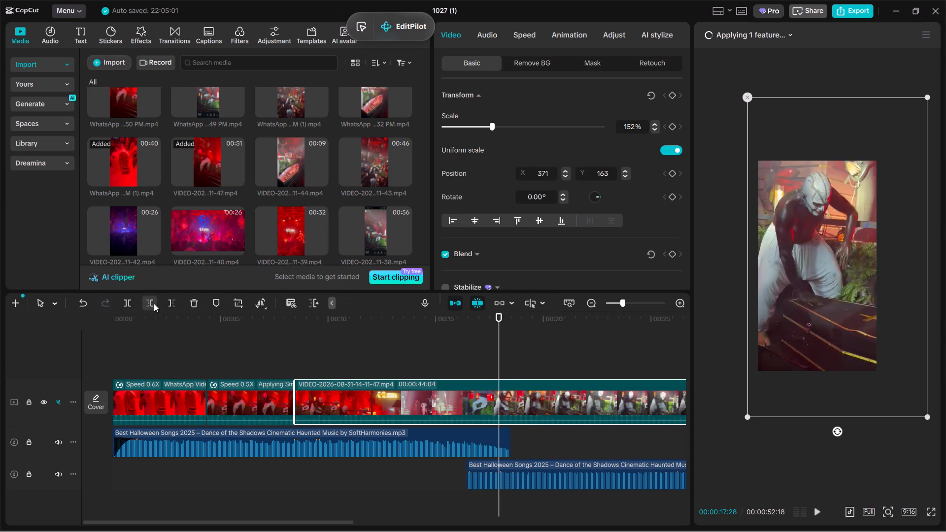
click(154, 303)
Play the dancer-over-coffin footage and split the 11-47 clip at 00:11:24.
key(space)
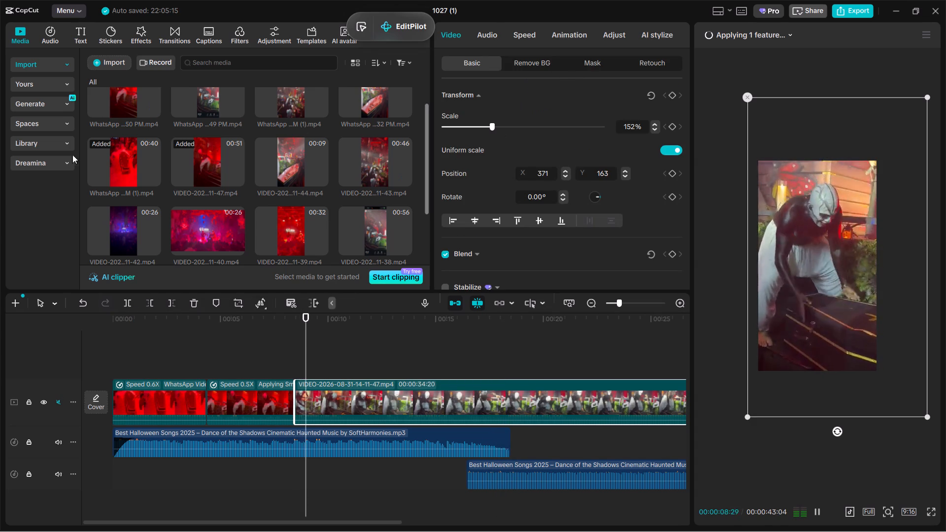
key(space)
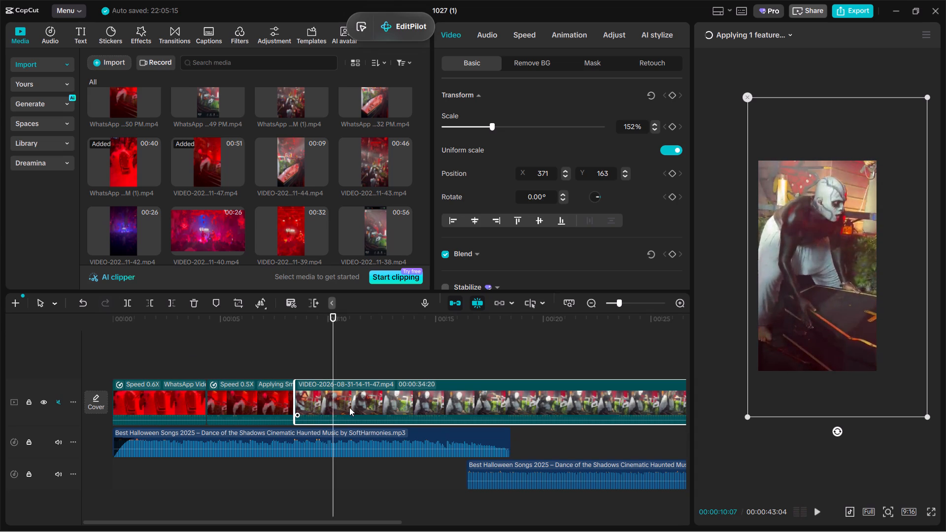
key(space)
key(space)
key(space)
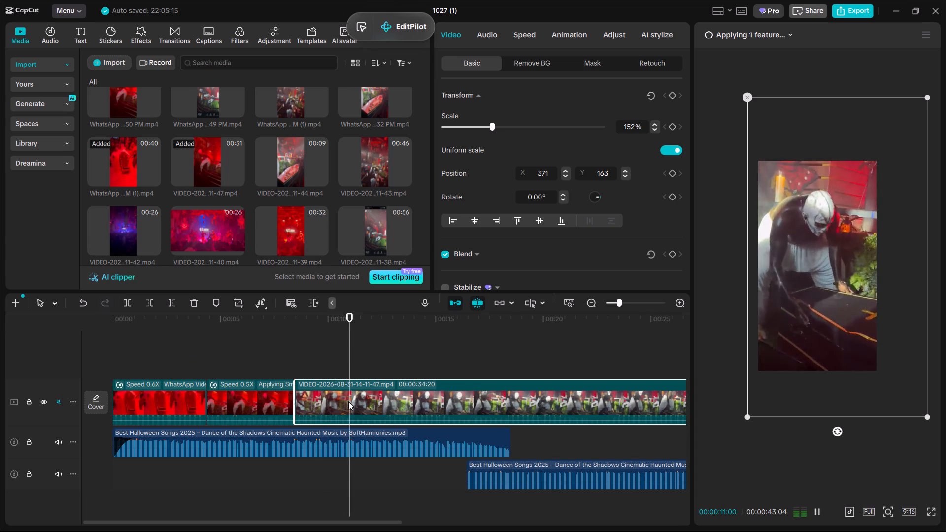
key(space)
key(space)
key(space)
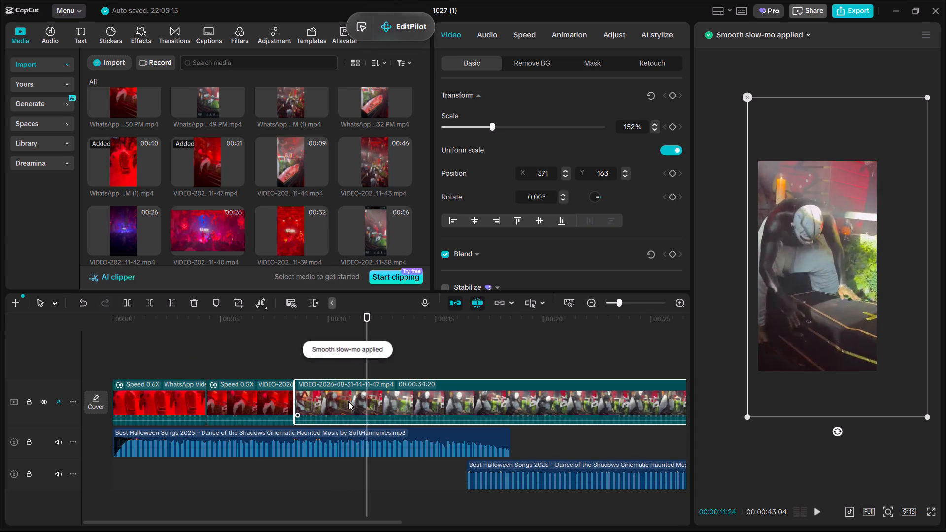
key(ctrl+b)
Slow the newly split dancer-over-coffin section to 0.59x speed.
click(319, 356)
click(338, 392)
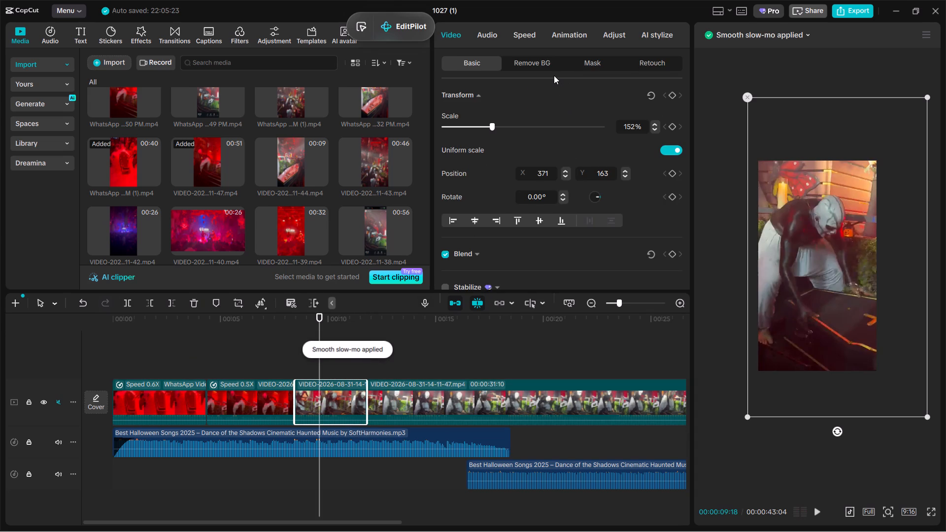
click(518, 40)
drag(469, 115, 462, 118)
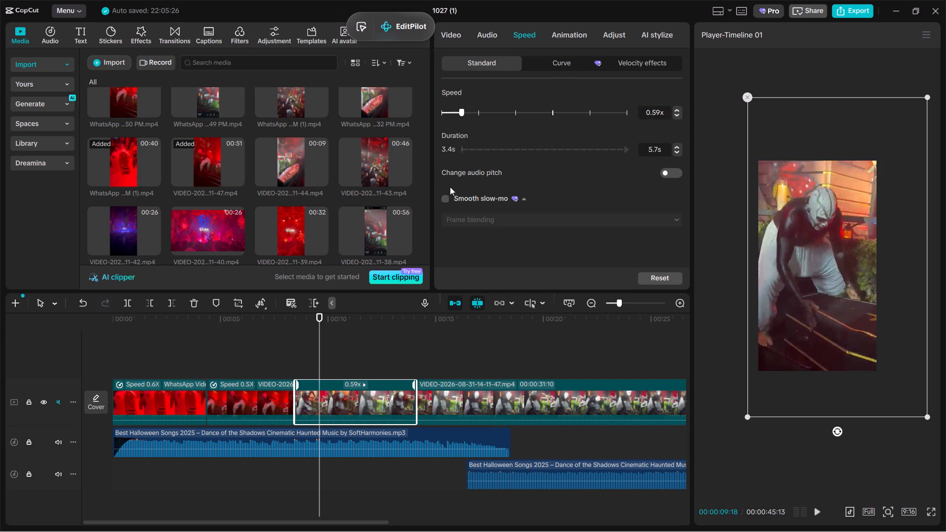
Apply Smooth slow-mo with Optical flow to the slowed dancer-over-coffin section.
click(443, 201)
click(457, 217)
click(501, 280)
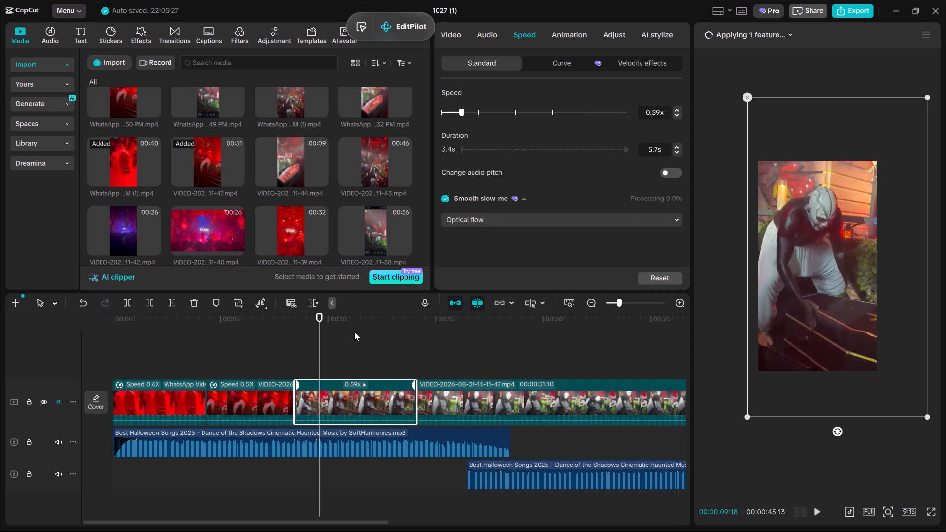
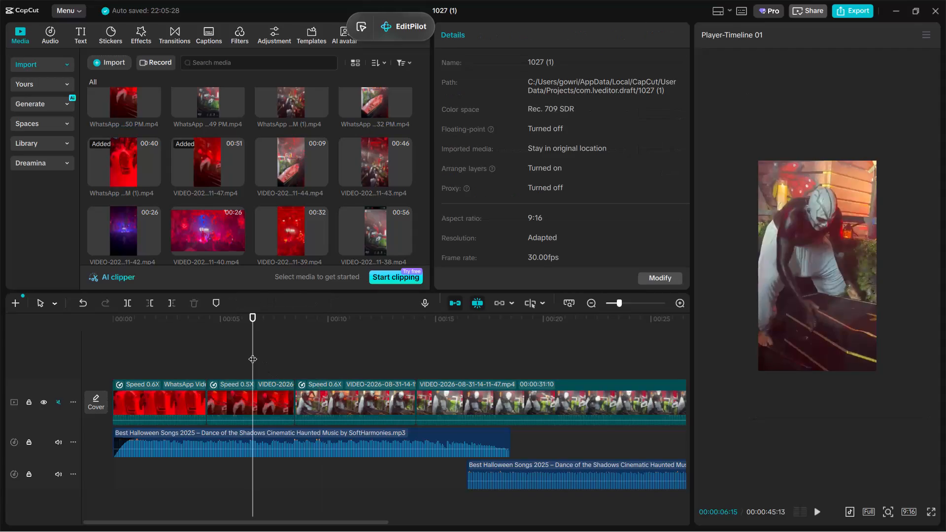
Play the edit through the slowed dancer-over-coffin clip and trim away the end of that clip after 00:12:20.
drag(253, 353, 176, 354)
key(space)
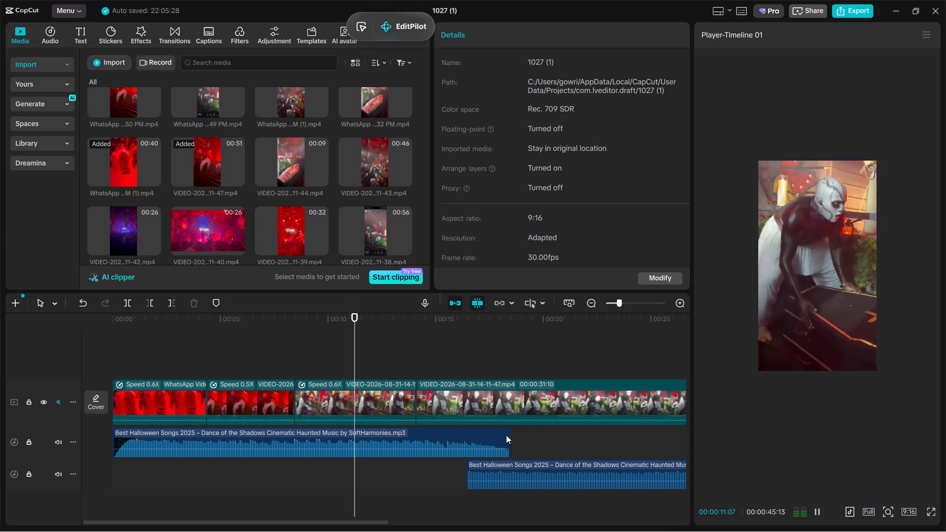
key(space)
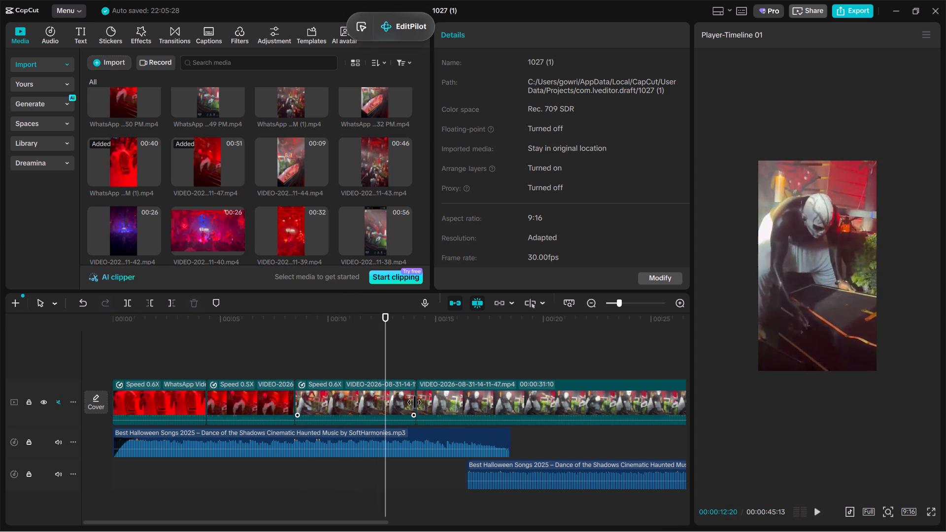
click(390, 403)
click(174, 300)
key(space)
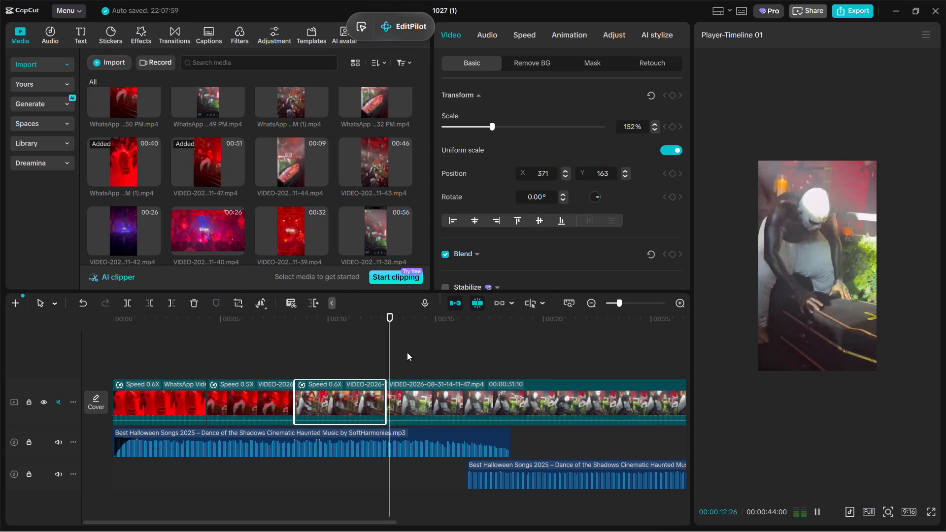
key(space)
Preview the 11-44 and 11-43 videos and insert the 11-43 video directly after the slowed dancer-over-coffin clip.
scroll(213, 94, up, 1)
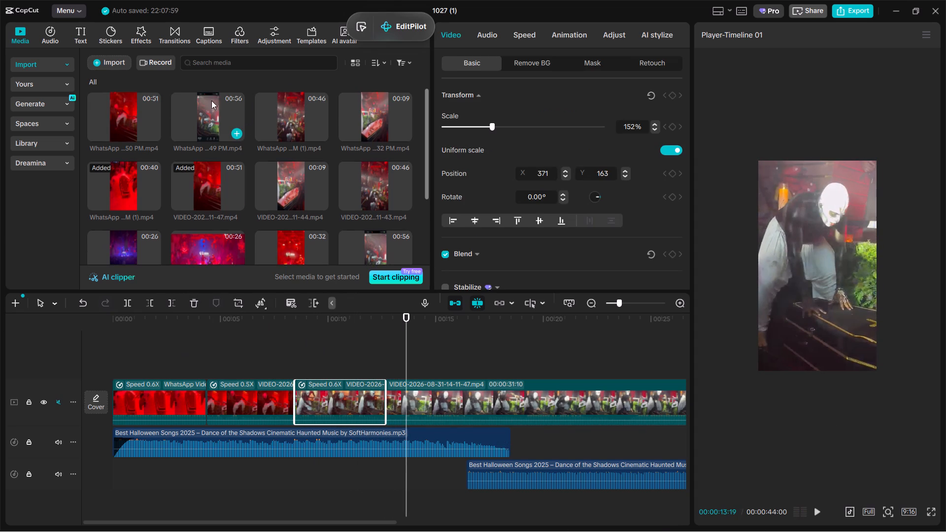
scroll(211, 100, up, 1)
click(265, 182)
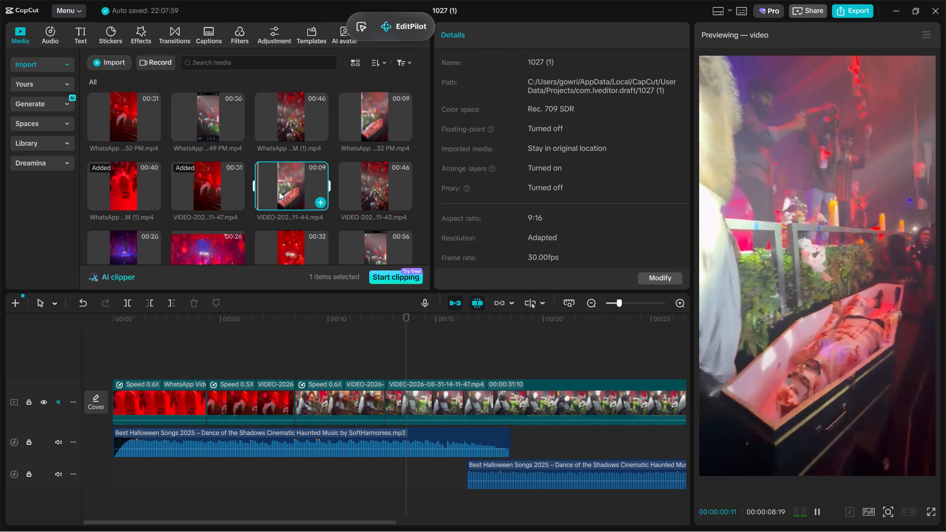
click(374, 180)
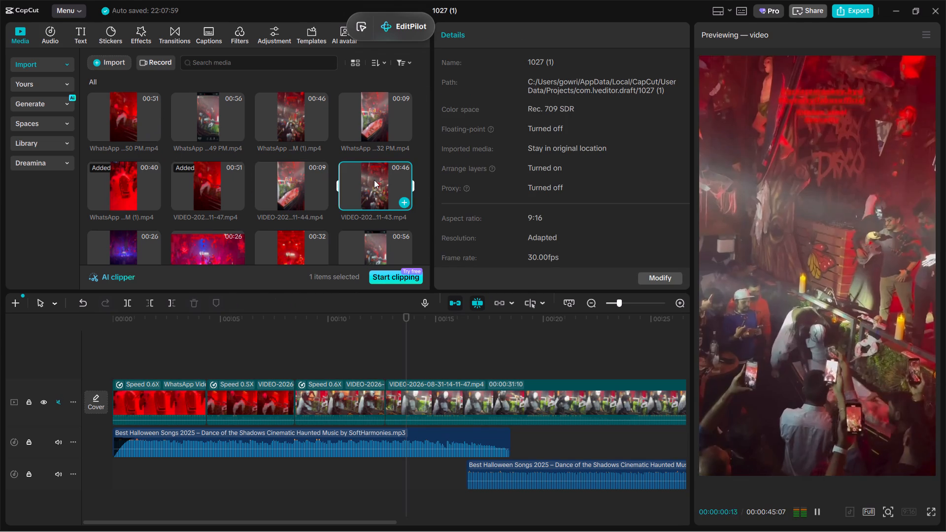
drag(374, 180, 395, 417)
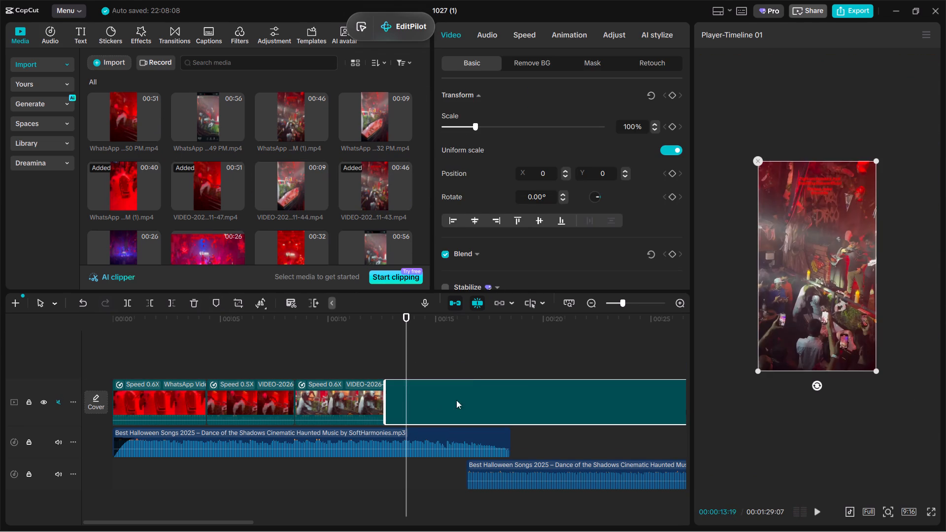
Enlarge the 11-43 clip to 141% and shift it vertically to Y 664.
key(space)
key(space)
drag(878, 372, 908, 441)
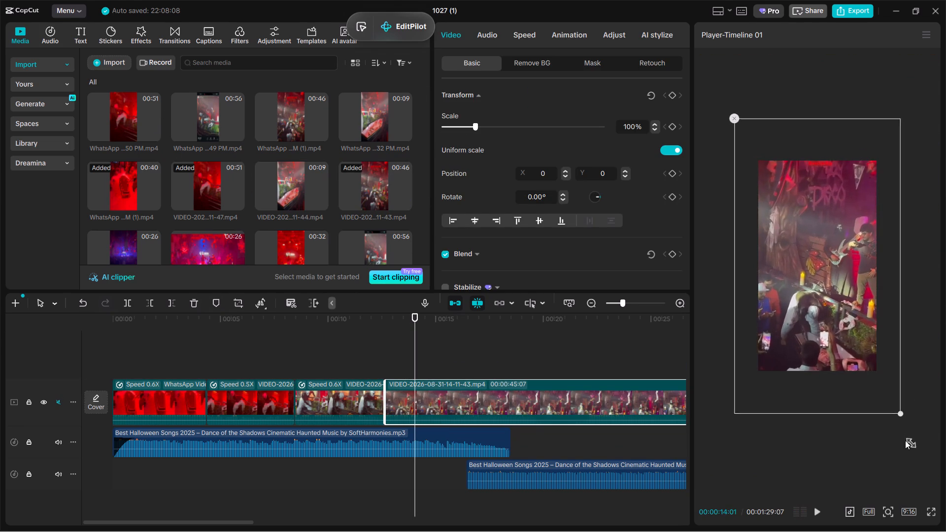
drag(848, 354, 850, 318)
Play the opening of the 11-43 clip and trim away everything in it before 00:14:04.
key(space)
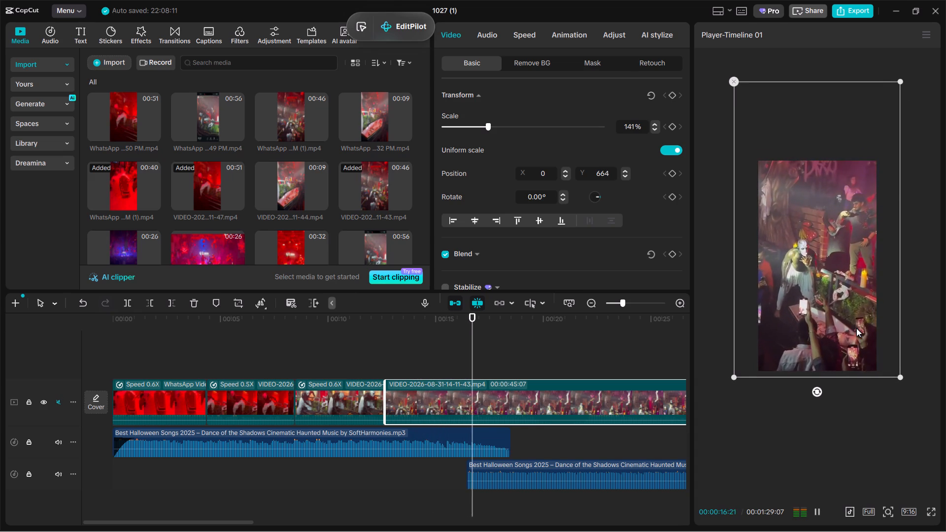
key(space)
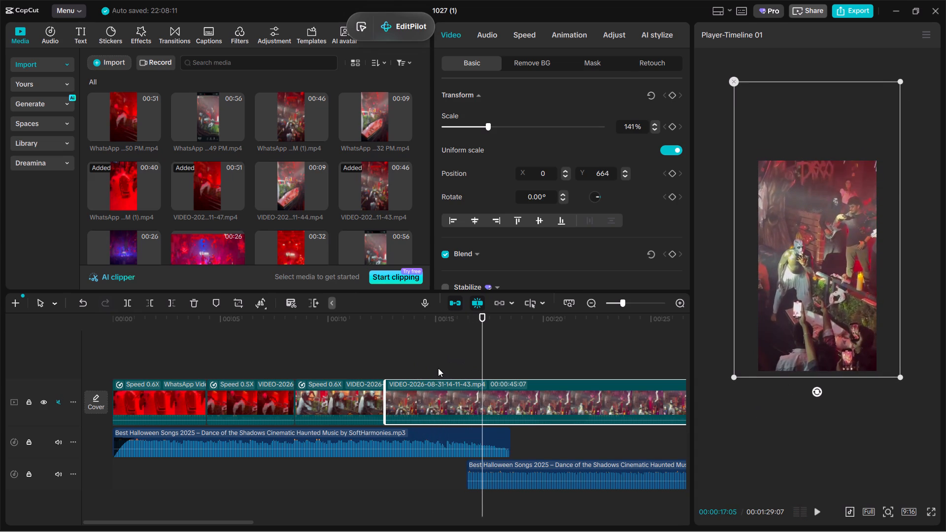
key(space)
click(417, 355)
click(434, 383)
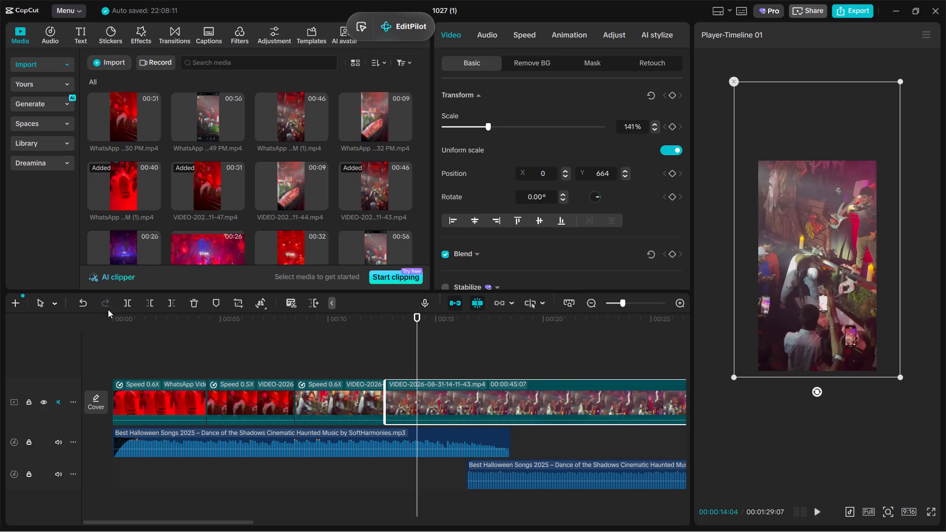
click(154, 304)
Play and skim the trimmed 11-43 footage to examine the performer's movement and framing.
key(space)
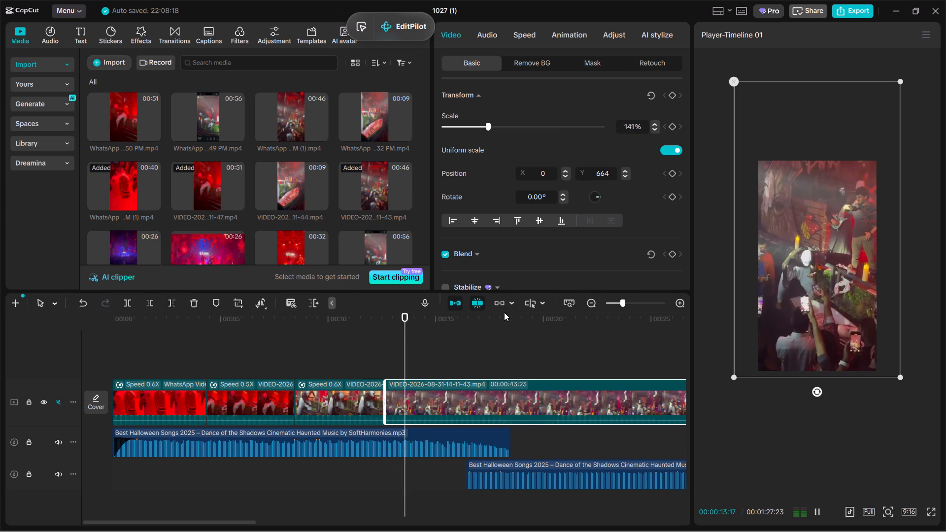
click(472, 364)
drag(472, 364, 590, 381)
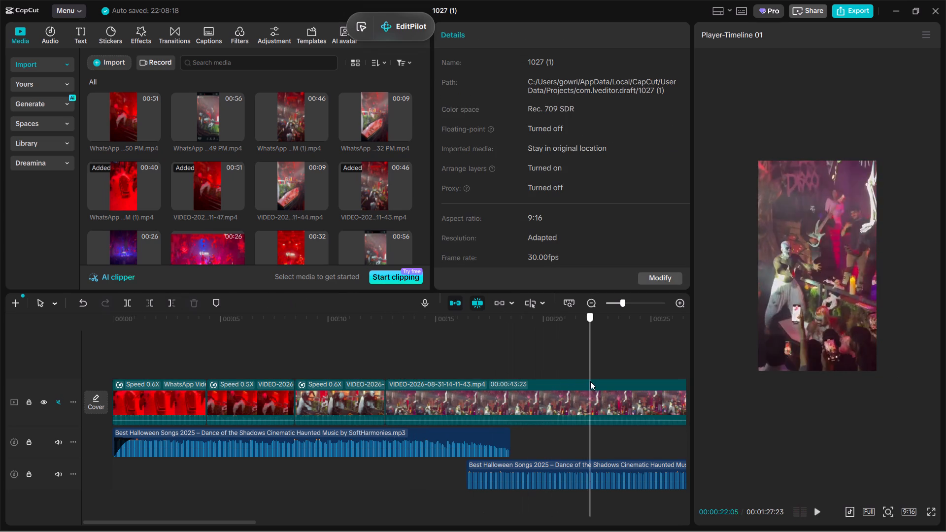
drag(590, 381, 453, 401)
key(space)
key(space)
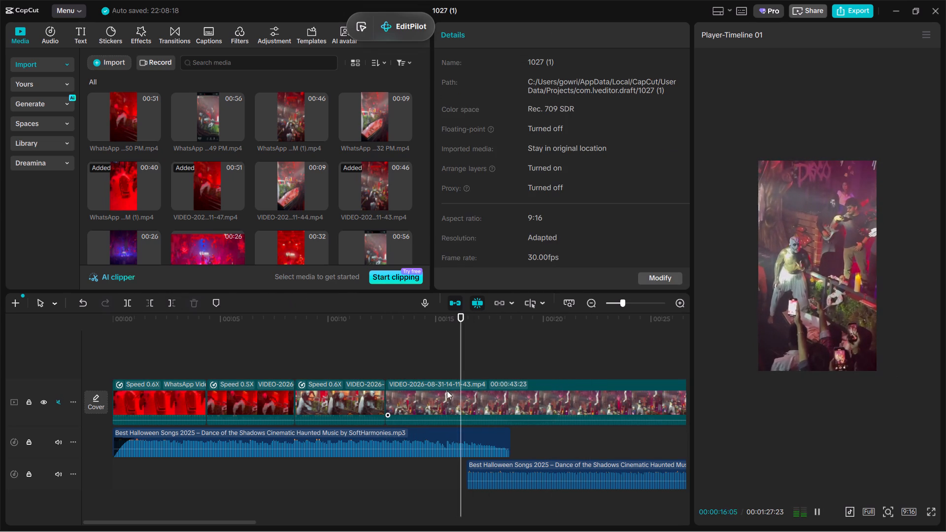
click(397, 371)
key(space)
Reframe the 11-43 clip closer on the masked performer at 197% scale, positioned at X 236, Y 793.
click(415, 399)
key(space)
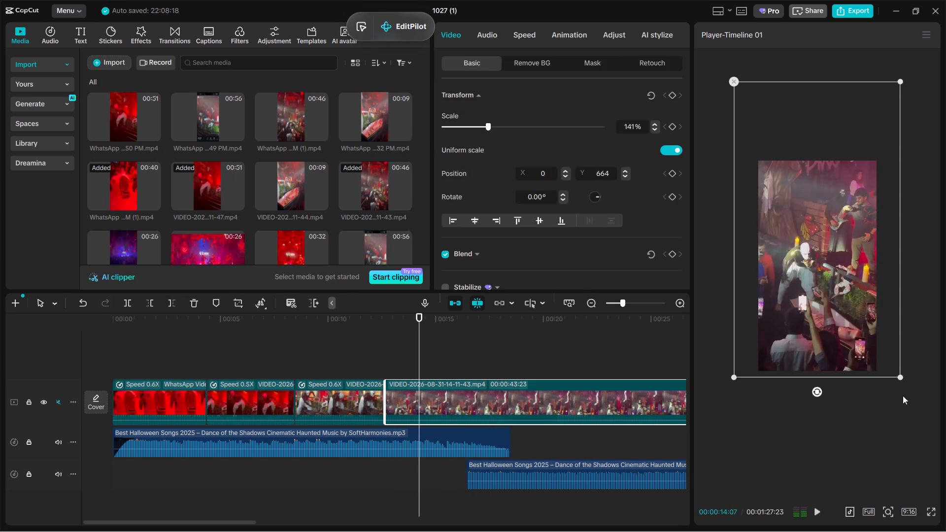
drag(896, 375, 943, 464)
drag(832, 374, 846, 366)
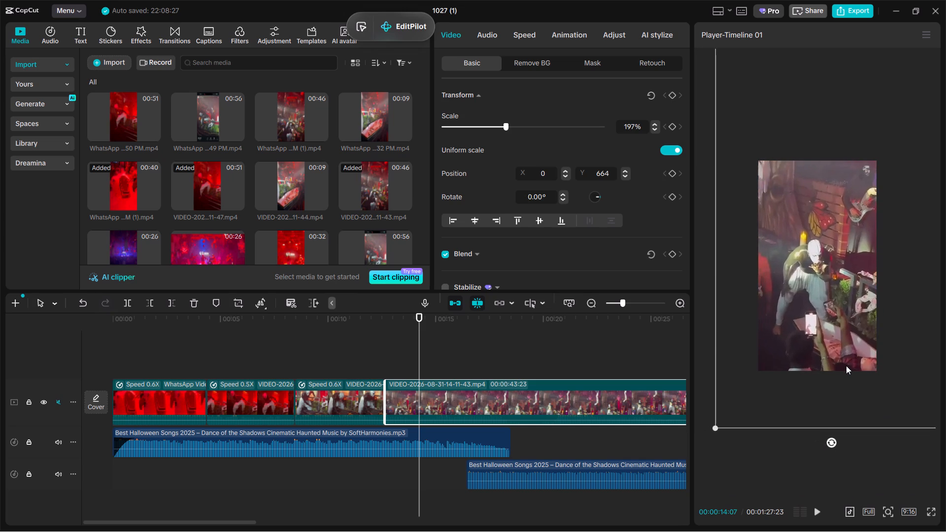
drag(846, 366, 845, 366)
Play the reframed 11-43 clip and trim its start further, leaving a clip length of 00:00:42:15.
key(space)
key(space)
key(space)
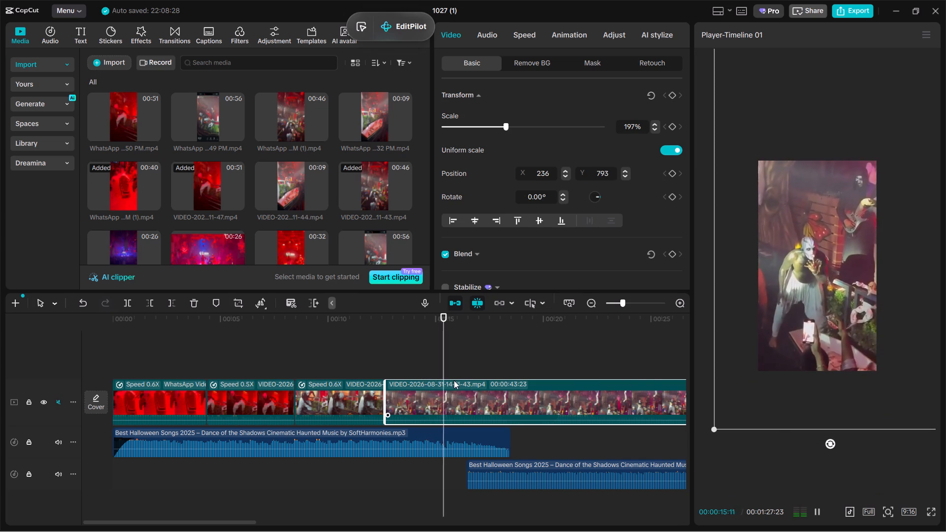
key(space)
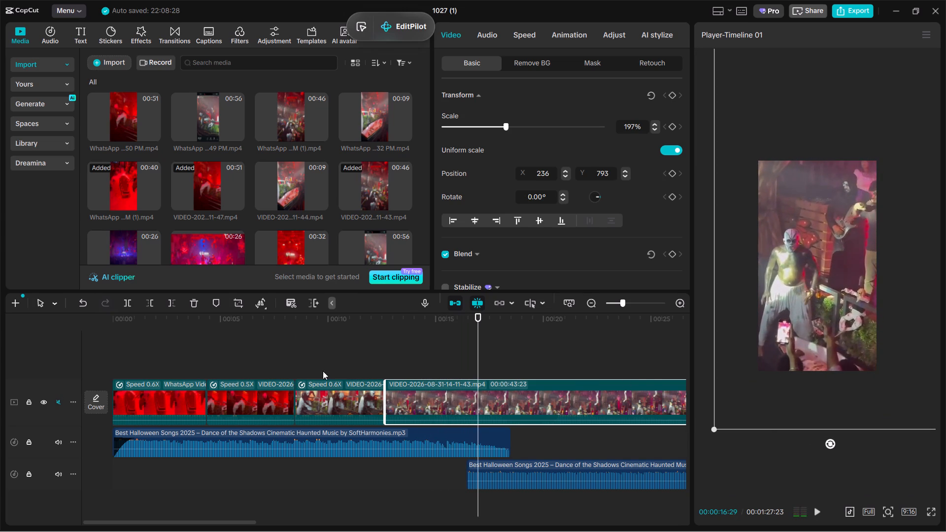
drag(386, 405, 412, 416)
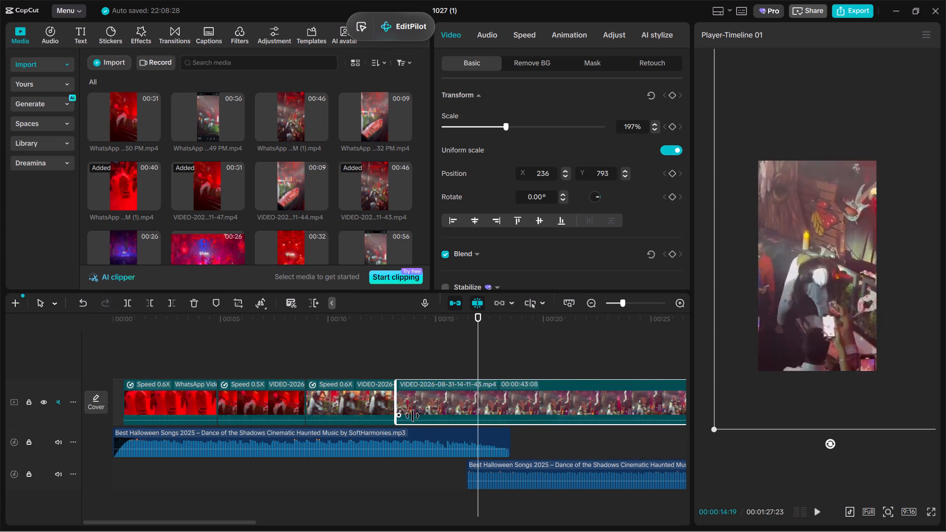
drag(412, 416, 413, 416)
Play the 11-43 clip and split it at 00:17:10.
key(space)
key(space)
key(ctrl+b)
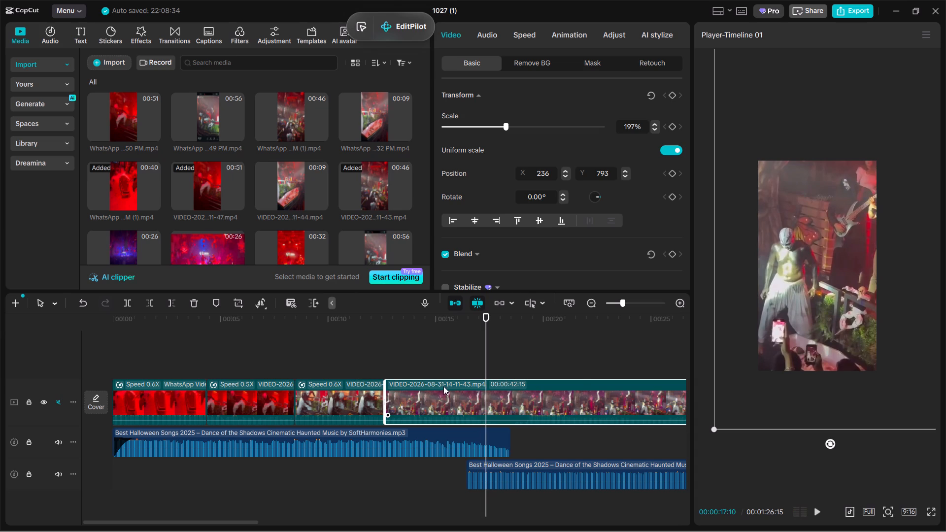
Slow the first section of the split 11-43 clip to 0.50x speed.
click(421, 358)
click(430, 394)
click(527, 37)
drag(467, 118, 458, 118)
Apply Smooth slow-mo with Optical flow to the slowed 11-43 section.
click(447, 199)
click(467, 227)
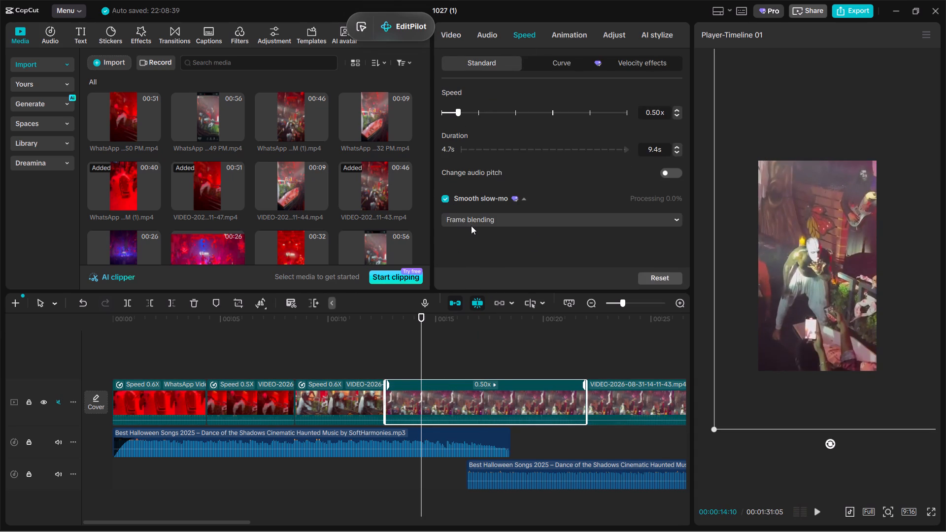
click(495, 225)
click(507, 269)
Play the slowed 11-43 section and trim away its end after 00:16:17.
click(401, 366)
key(space)
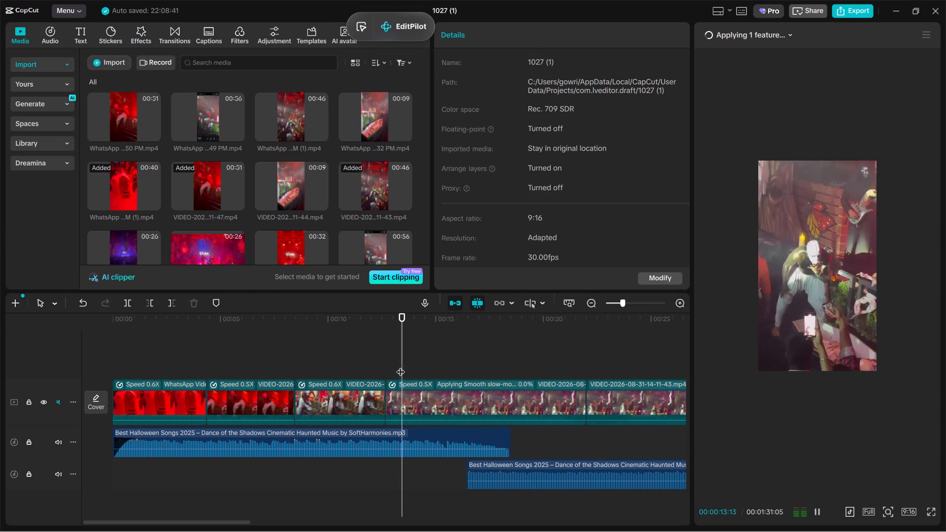
click(473, 396)
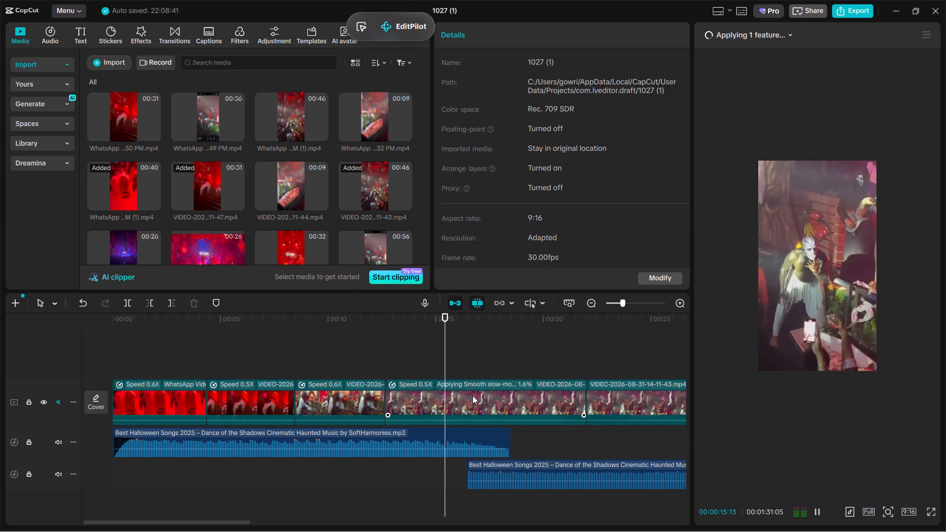
key(space)
click(175, 300)
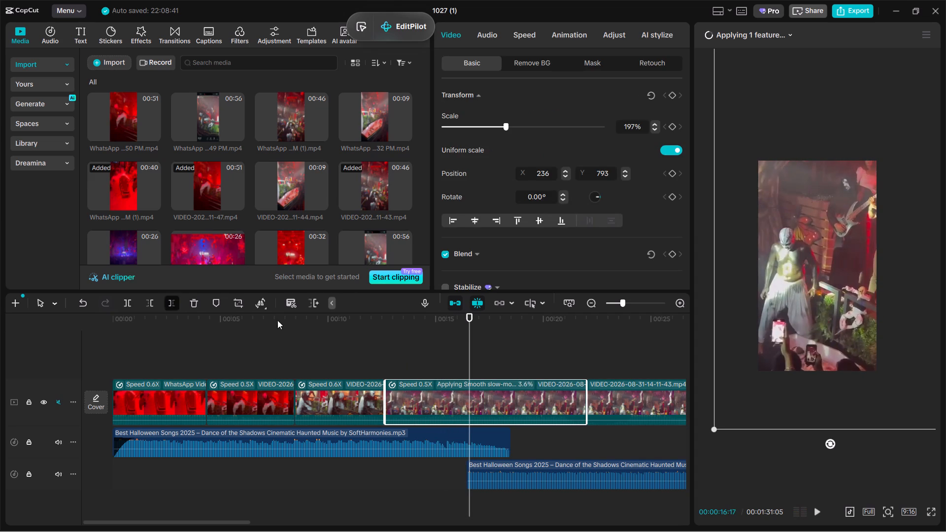
Skim the leftover 11-43 section after the slow-motion part and delete it from the timeline.
click(531, 393)
click(520, 358)
drag(525, 358, 590, 368)
click(521, 350)
drag(521, 350, 551, 355)
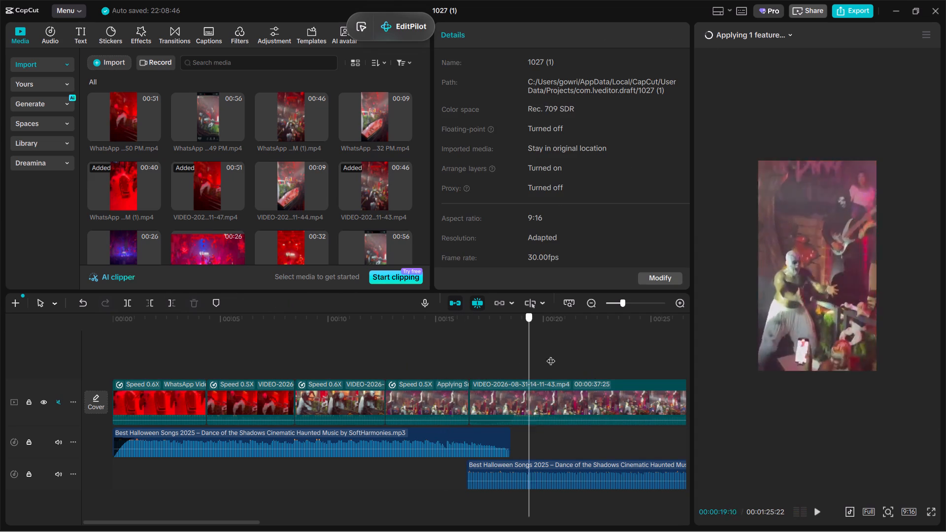
drag(551, 355, 466, 403)
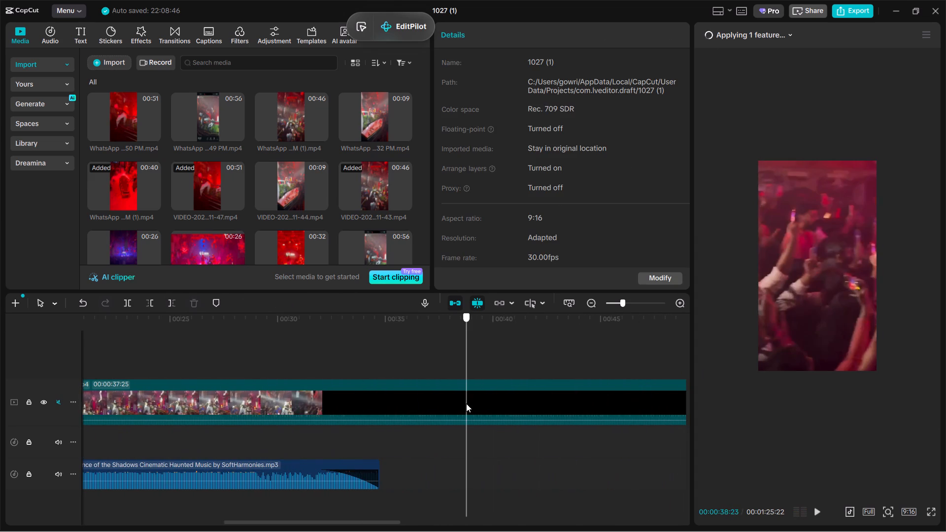
ctrl+scroll(466, 403, down, 3)
ctrl+click(466, 403)
key(BackSpace)
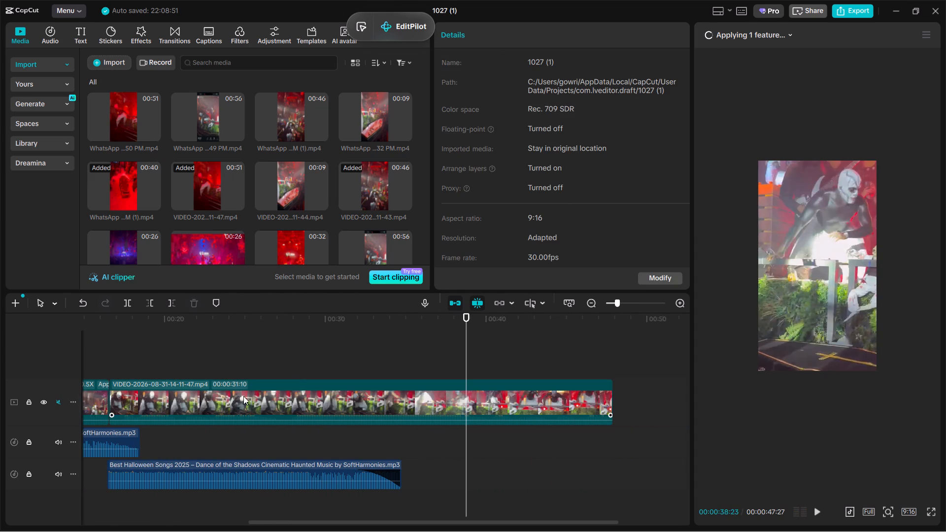
Delete the leftover 11-47 section at the end of the video track.
click(244, 397)
key(BackSpace)
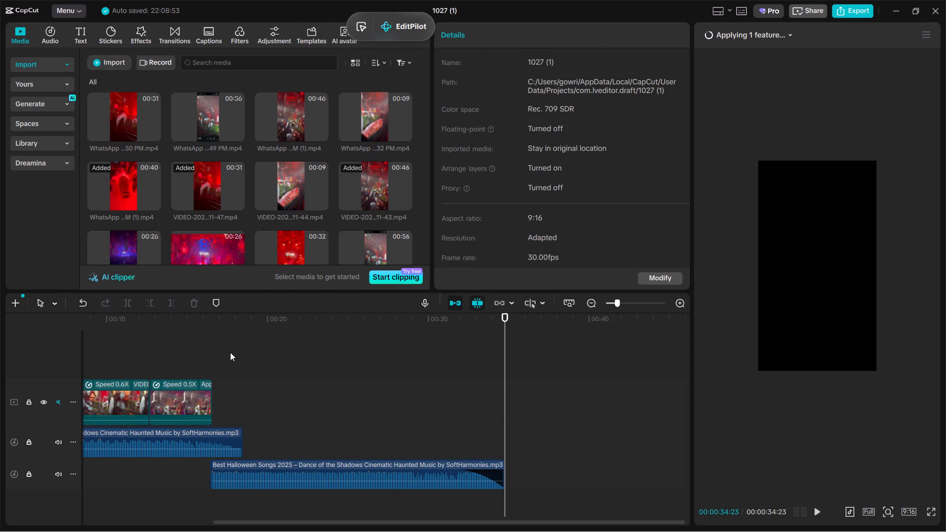
Play the slow-motion 11-43 clip from 00:13:02 through the end of the video track to review it.
click(230, 352)
drag(230, 352, 194, 357)
drag(194, 357, 9, 346)
click(323, 349)
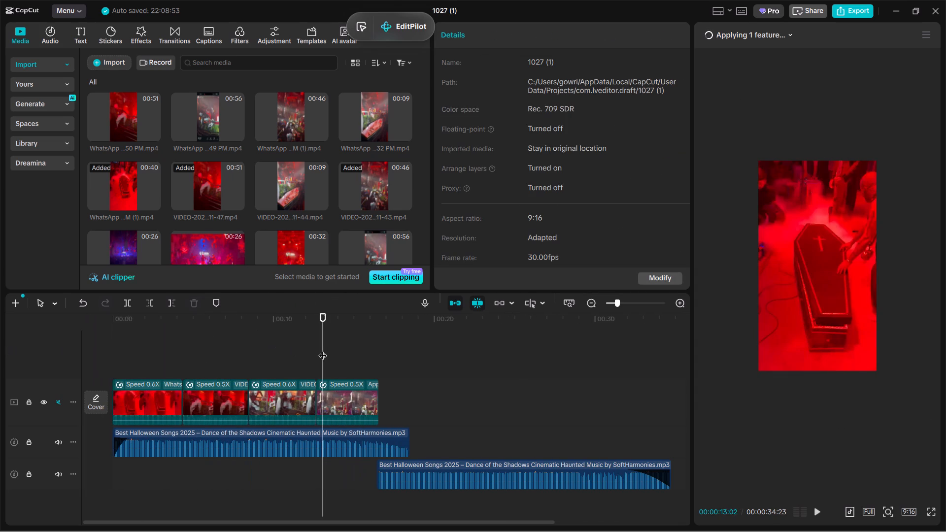
key(space)
ctrl+scroll(323, 349, up, 8)
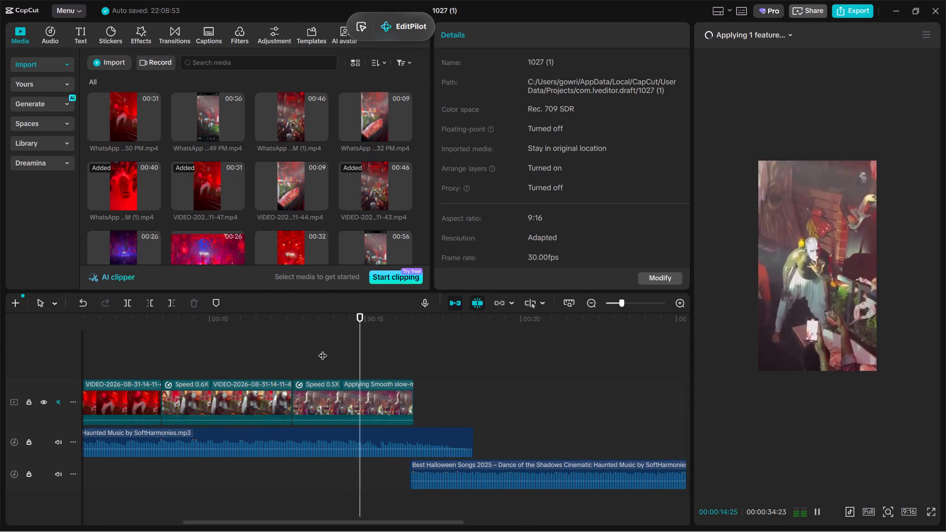
ctrl+scroll(323, 349, up, 2)
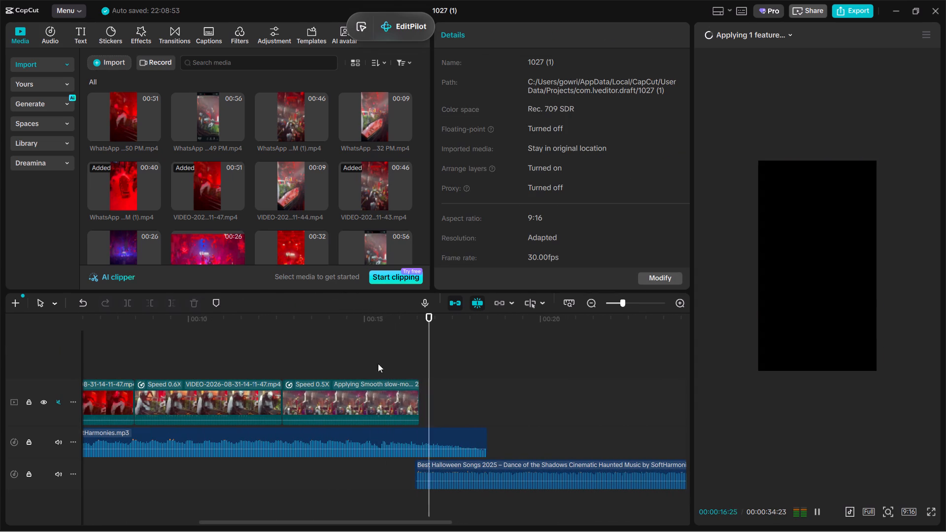
Add the 11-44 open-coffin video to the main video track right after the slow-motion 11-43 clip.
click(292, 184)
key(space)
drag(291, 184, 434, 362)
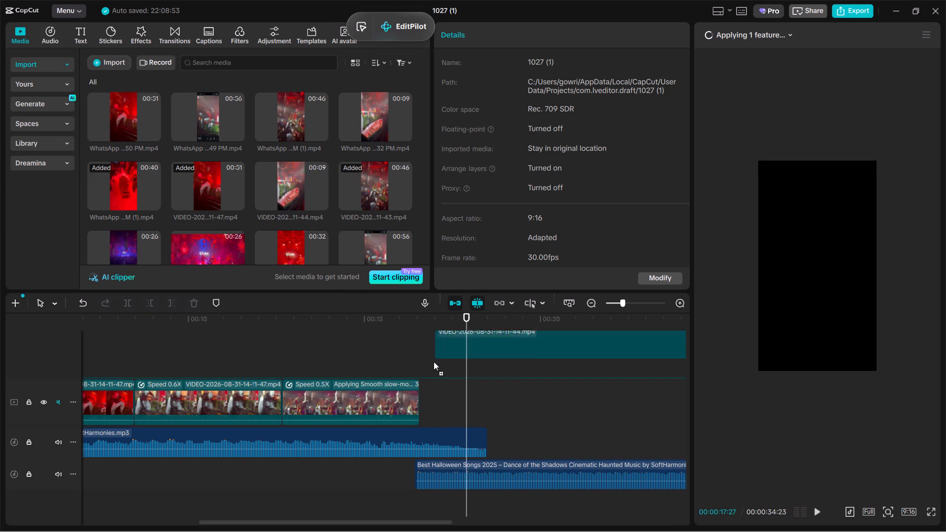
drag(434, 362, 433, 407)
Play the opening of the 11-44 clip and trim off its first 2 seconds.
click(452, 371)
key(space)
click(489, 361)
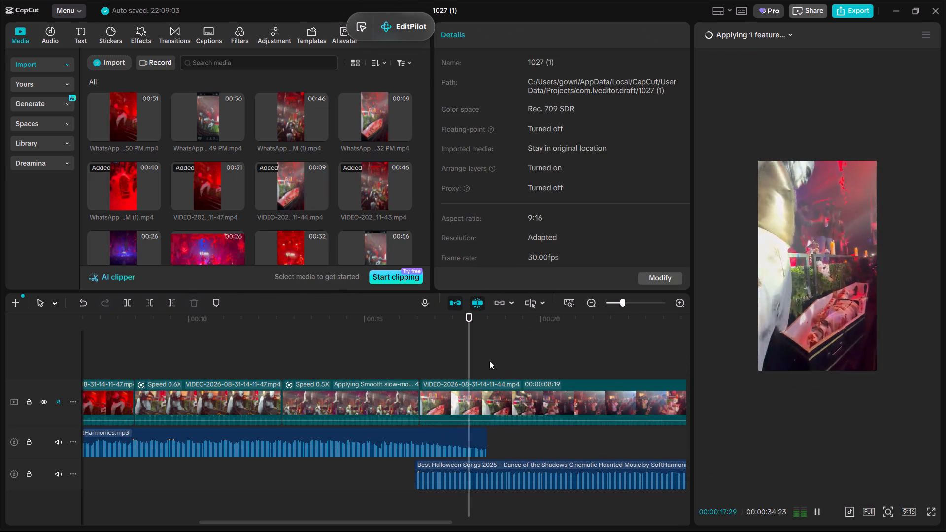
drag(489, 361, 457, 374)
key(space)
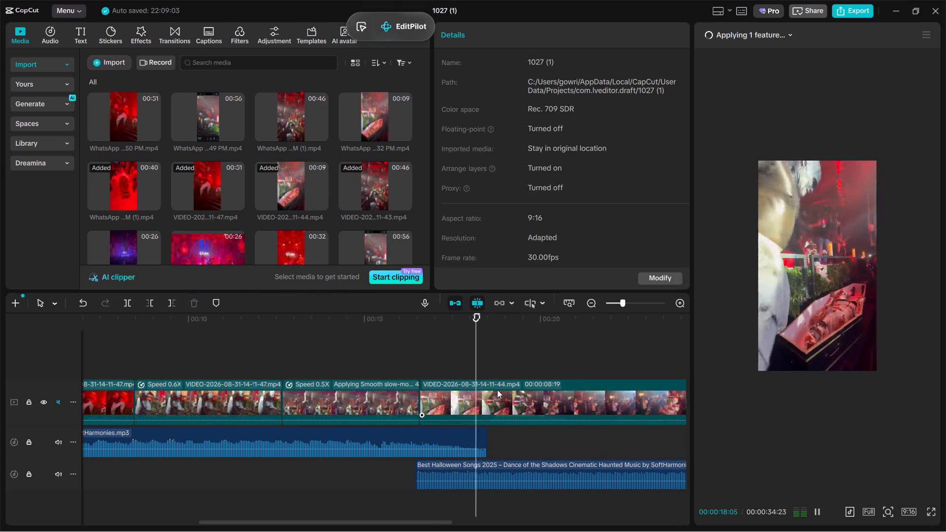
key(space)
click(499, 390)
click(146, 304)
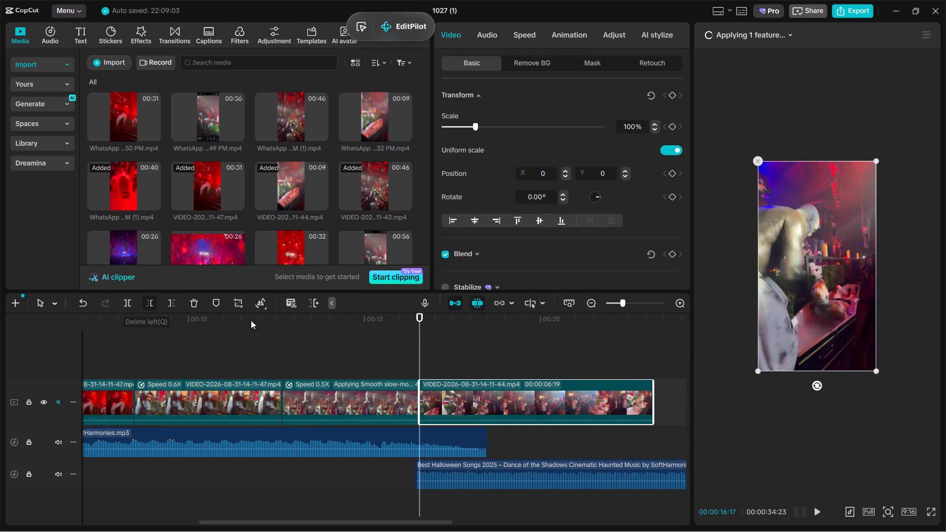
Play the opening of the trimmed 11-44 clip and split it at 00:00:18:08.
key(space)
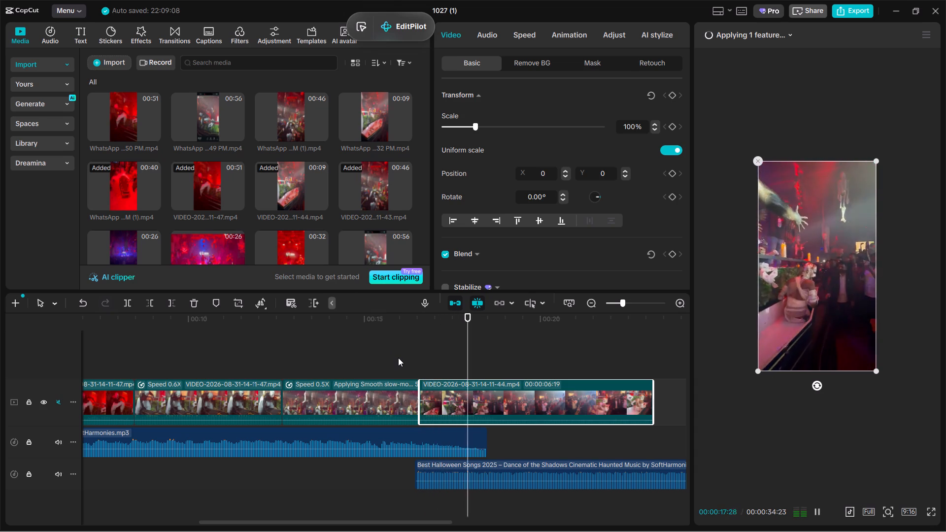
click(398, 358)
key(space)
ctrl+scroll(398, 358, up, 4)
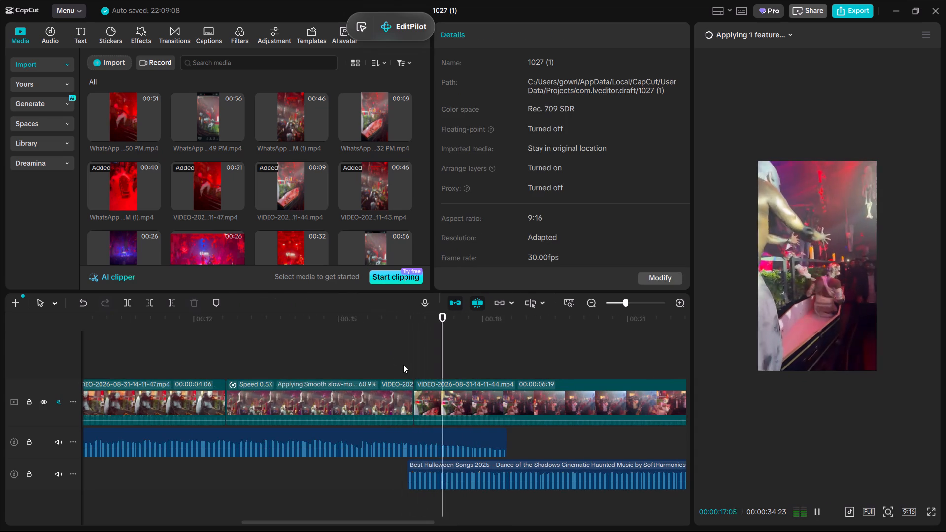
ctrl+scroll(403, 365, up, 2)
key(space)
click(471, 403)
key(space)
key(space)
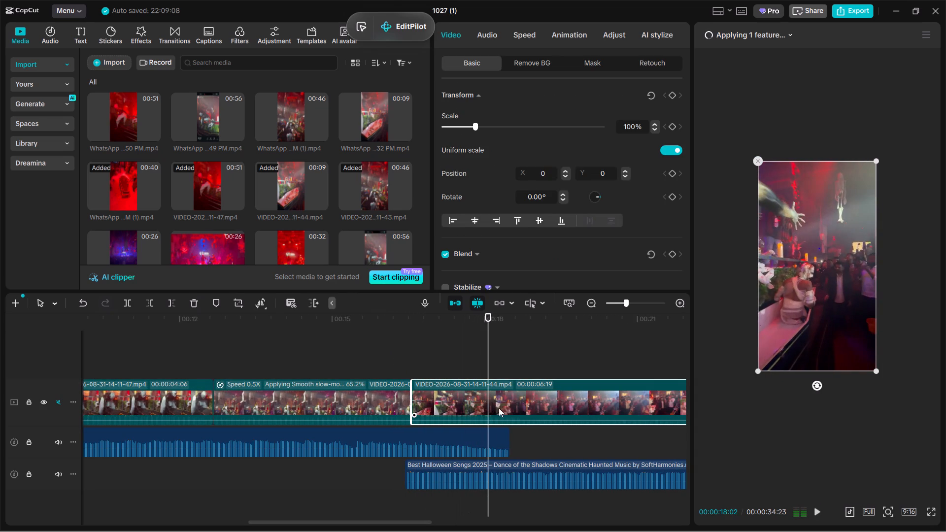
key(space)
key(space)
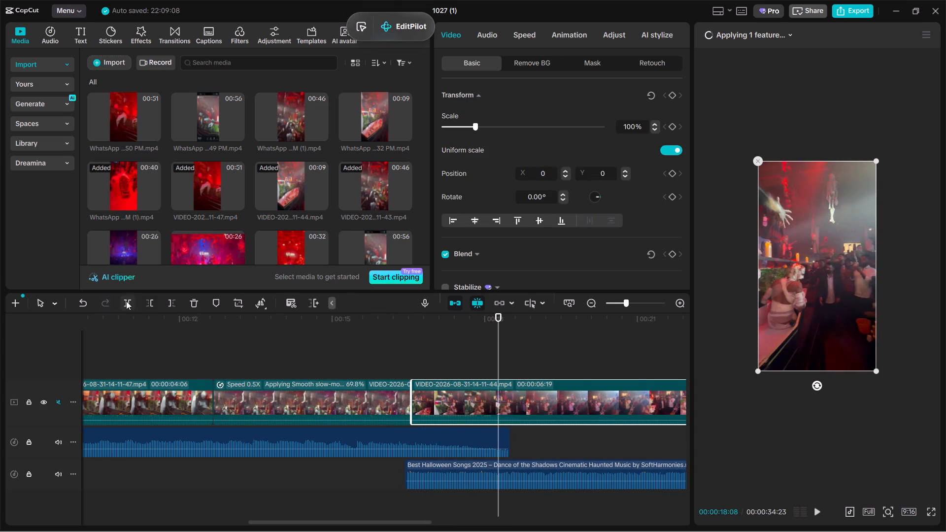
click(126, 301)
Apply the Flash in speed curve to the first section of the split 11-44 clip.
key(space)
click(535, 365)
drag(536, 365, 664, 375)
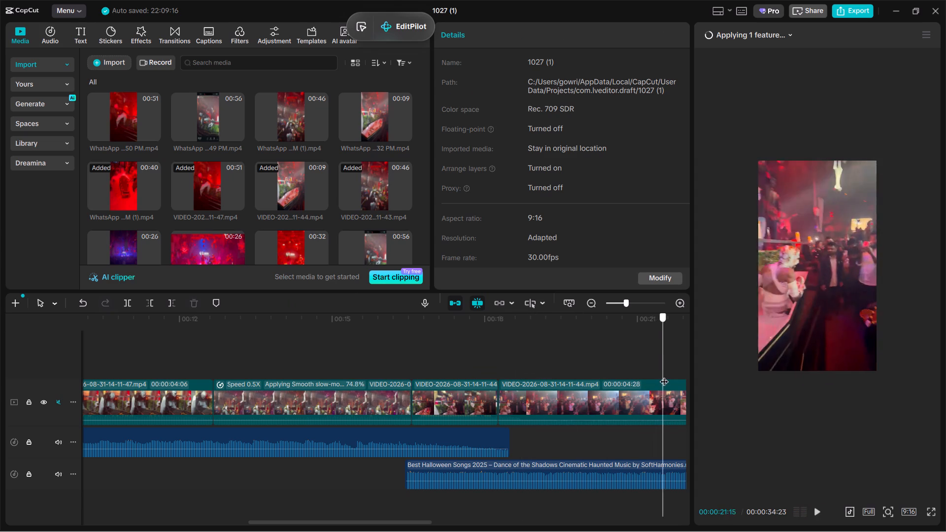
drag(664, 375, 569, 379)
click(354, 371)
click(364, 397)
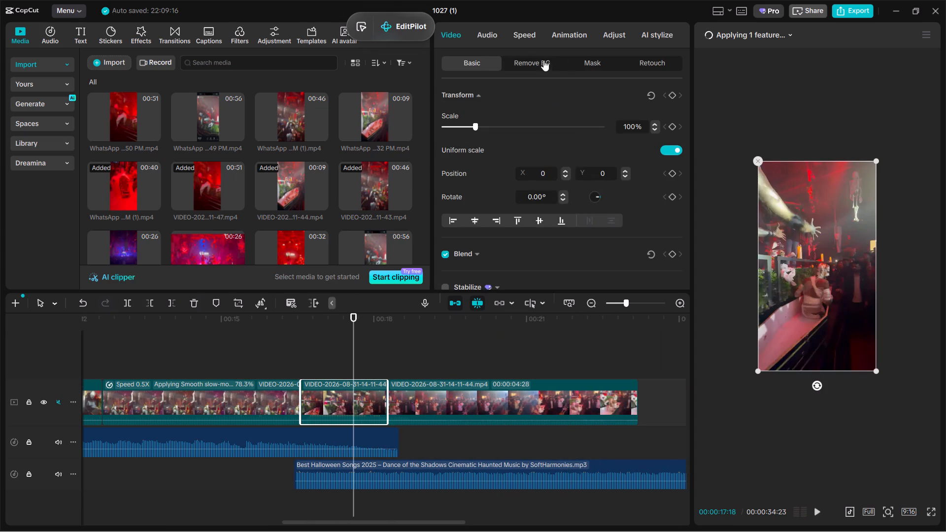
click(518, 32)
click(560, 55)
click(562, 64)
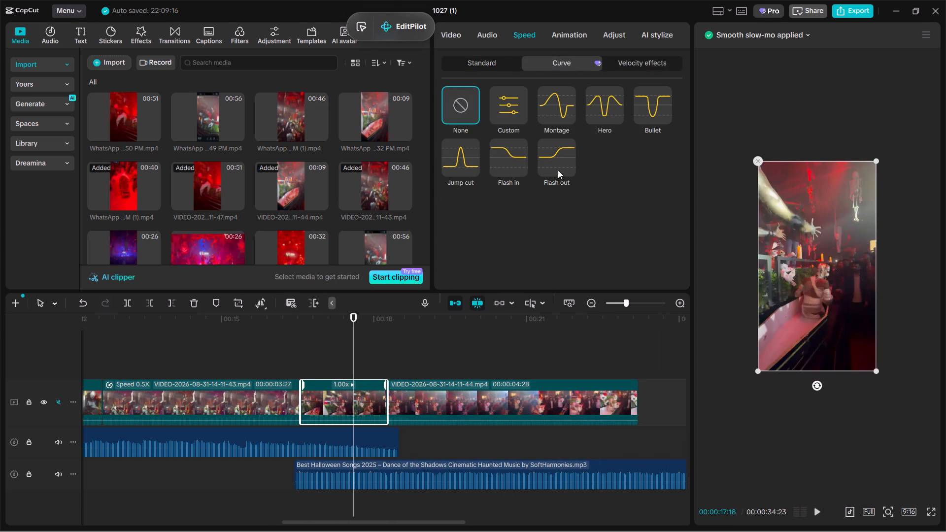
click(504, 166)
Reshape the section's Flash in curve with an earlier, steeper drop from 5.2x to about 0.6x, easing to about 0.5x at the end.
drag(540, 251, 473, 254)
scroll(496, 254, down, 1)
drag(585, 232, 468, 258)
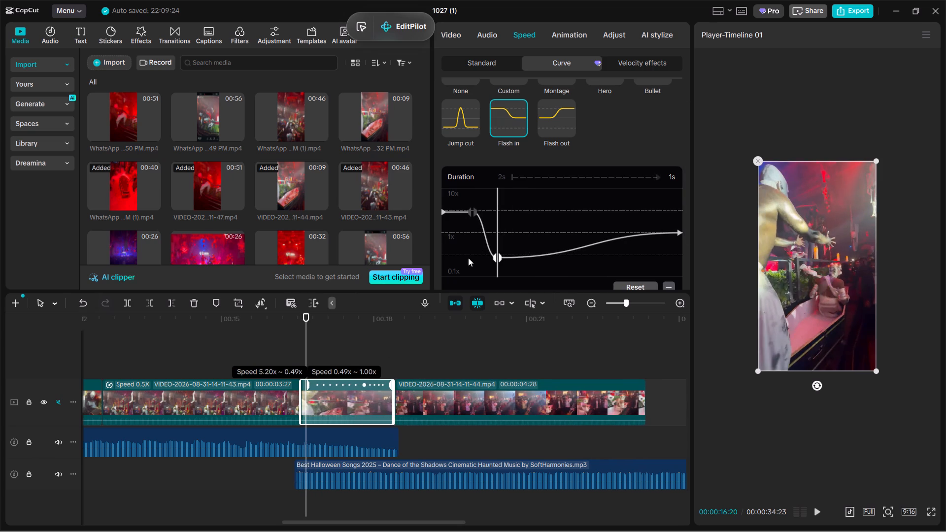
drag(468, 258, 467, 257)
drag(679, 233, 676, 257)
drag(497, 254, 473, 254)
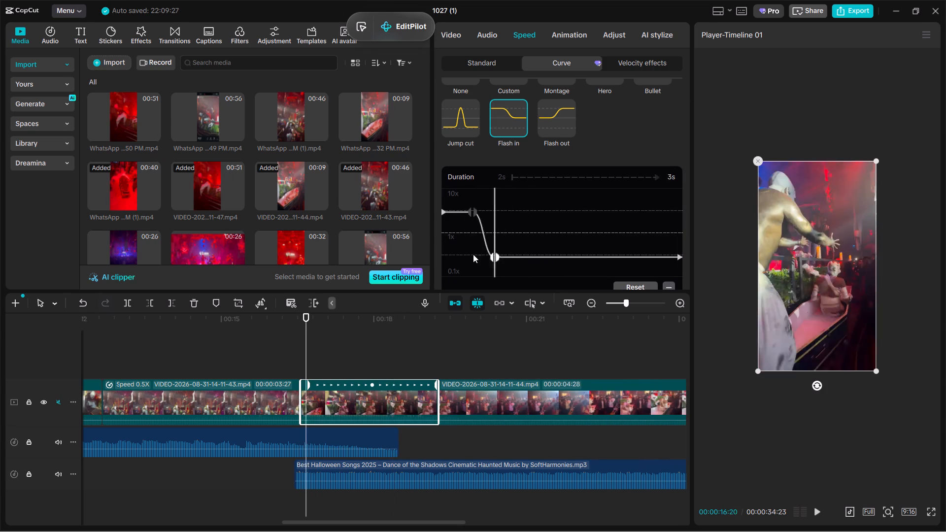
drag(473, 254, 436, 252)
drag(473, 212, 466, 213)
drag(483, 250, 451, 252)
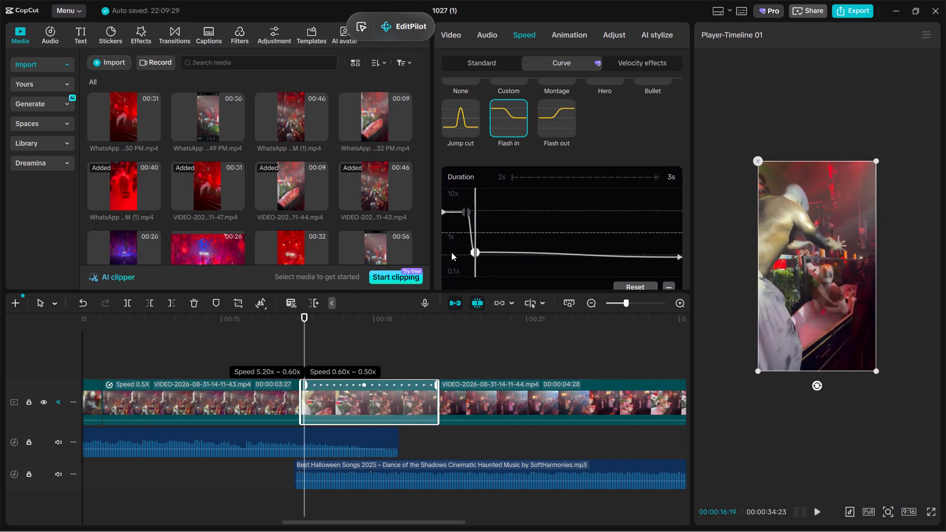
drag(451, 252, 451, 252)
drag(605, 221, 420, 224)
Play the speed-curved 11-44 section and extend its start slightly to include a little more of the earlier footage.
key(space)
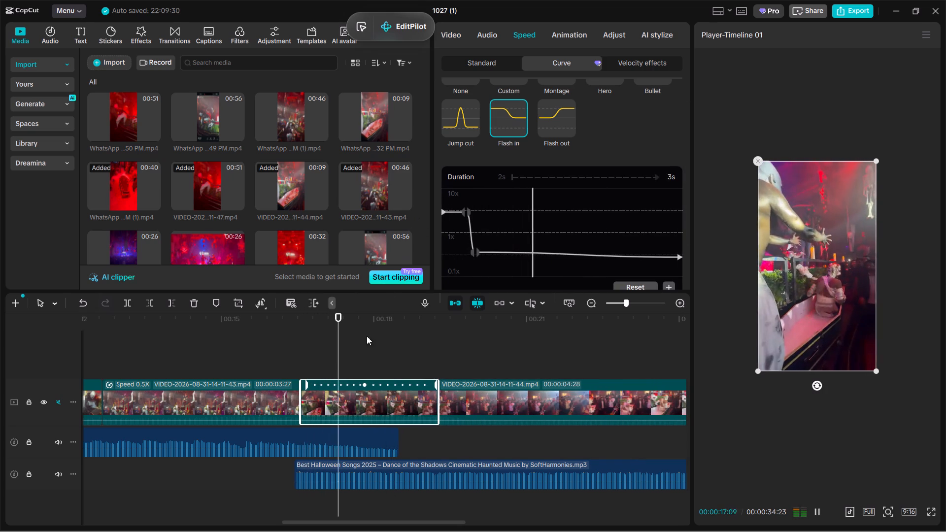
key(space)
drag(300, 398, 293, 400)
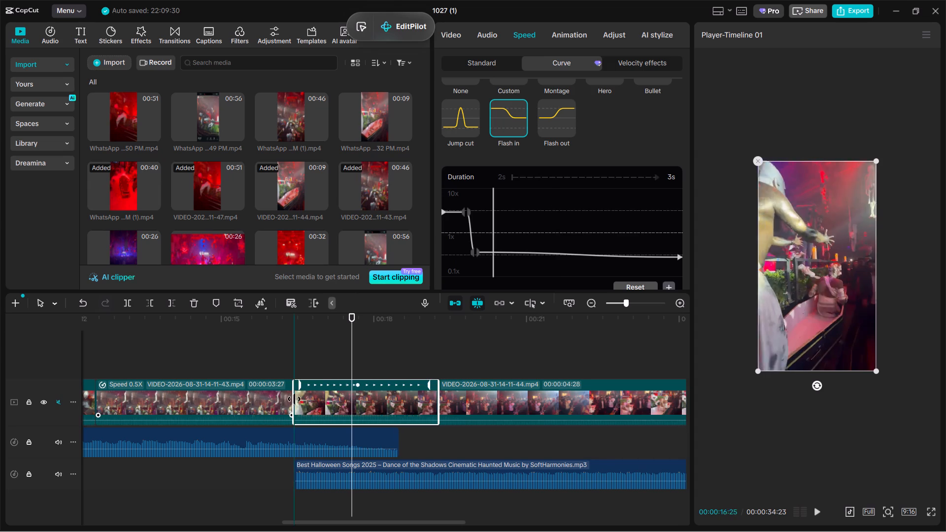
double_click(303, 370)
key(space)
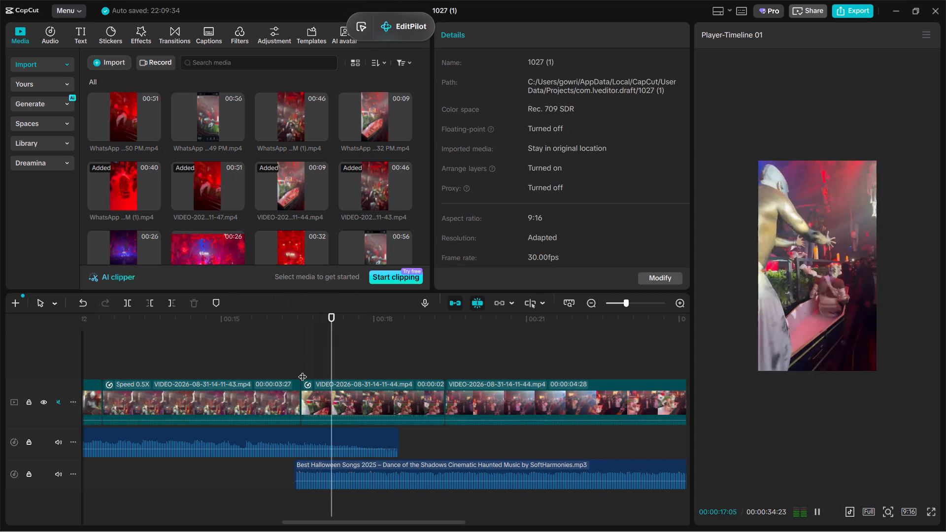
key(space)
Lower the slow point after the drop in the 11-44 section's speed curve to slightly below the end point's speed.
click(348, 404)
click(529, 34)
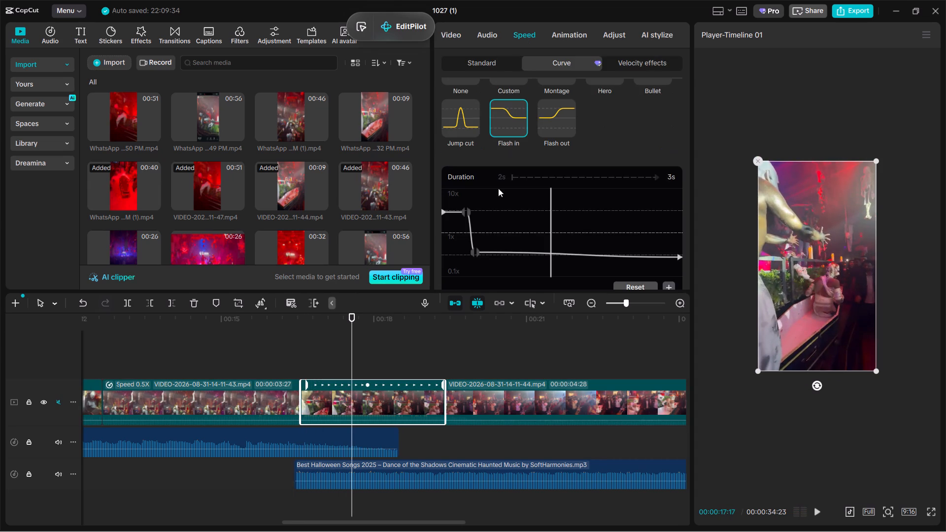
drag(477, 250, 467, 260)
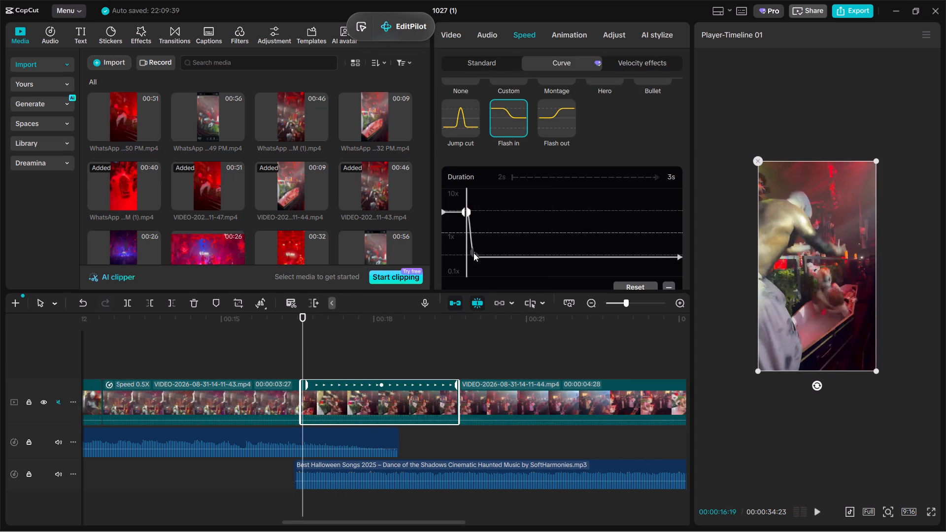
drag(473, 252, 473, 262)
drag(496, 241, 379, 248)
click(475, 258)
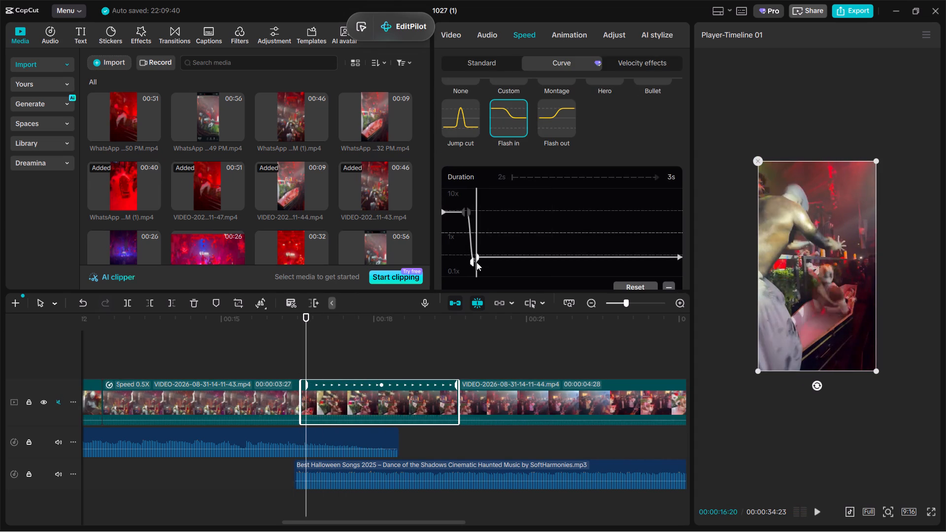
drag(476, 255, 476, 262)
Turn on Smooth slow-mo with the Optical flow method for the speed-curved 11-44 section.
scroll(473, 271, down, 2)
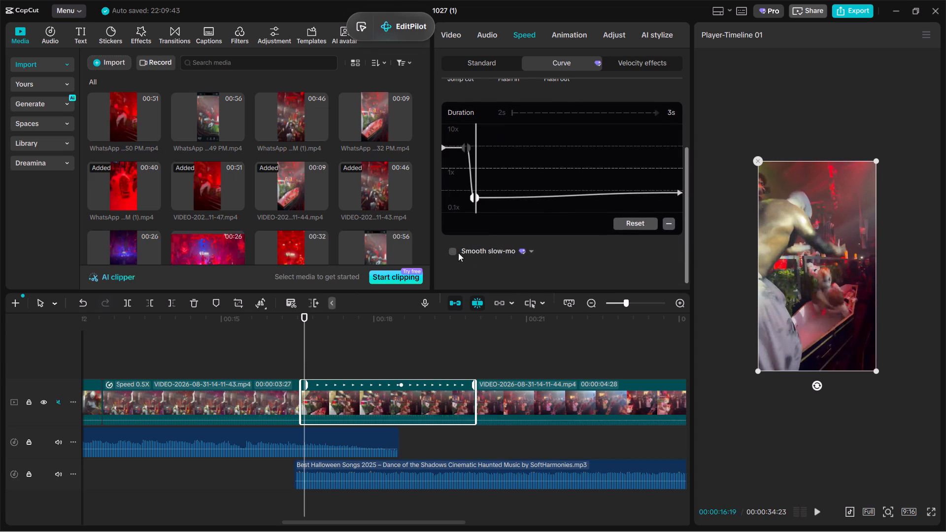
click(450, 251)
click(488, 277)
click(517, 321)
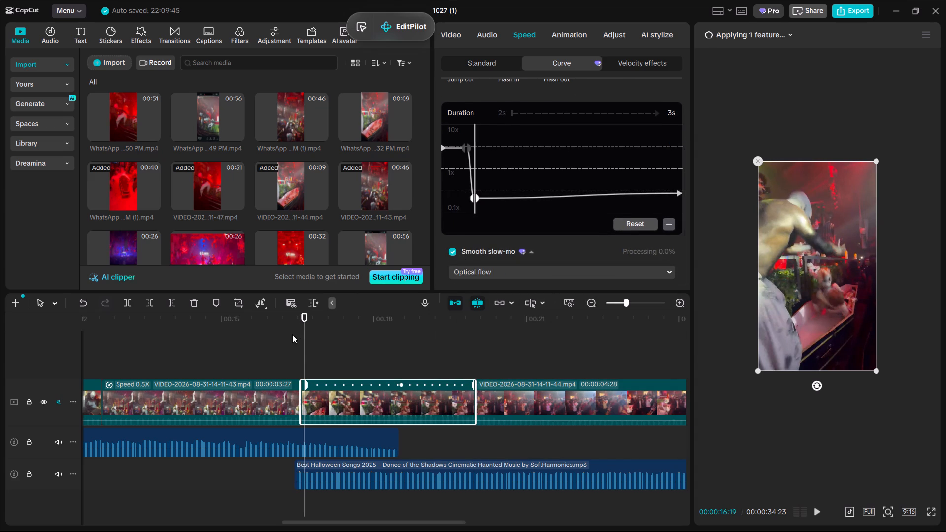
Play the speed-curved 11-44 section through the cut into the remaining 11-44 footage to check the pacing.
click(292, 334)
key(space)
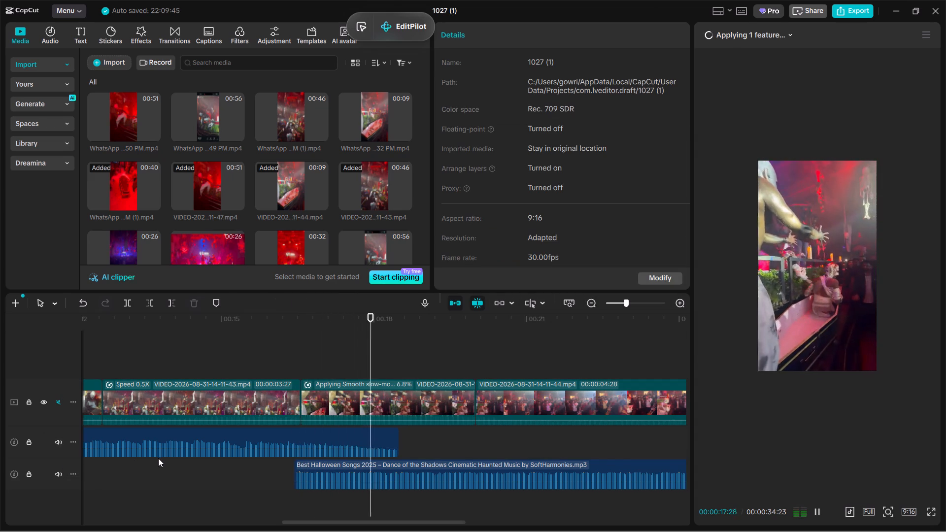
key(space)
click(416, 405)
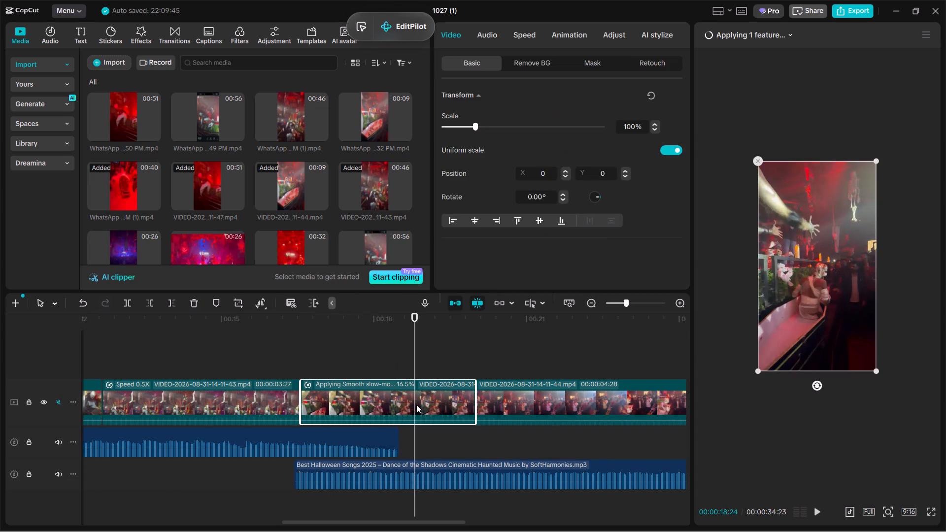
key(space)
key(space)
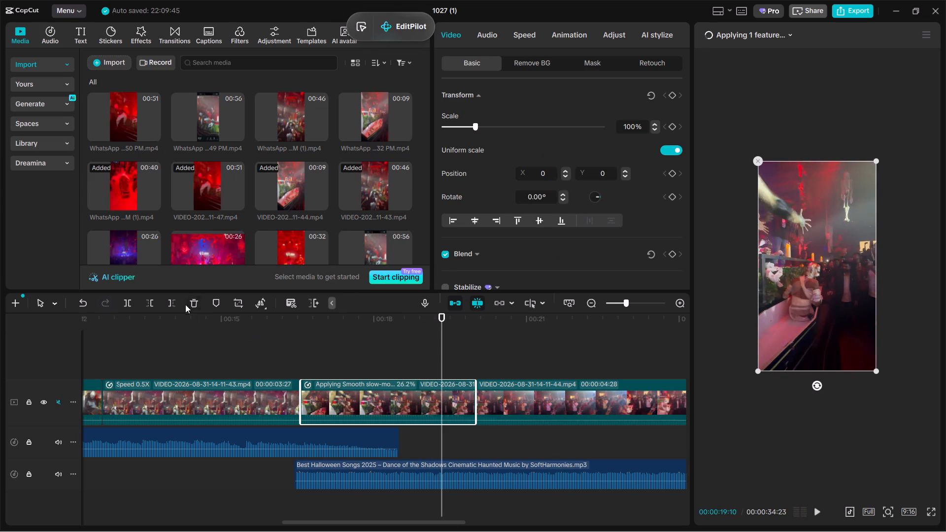
key(space)
key(space)
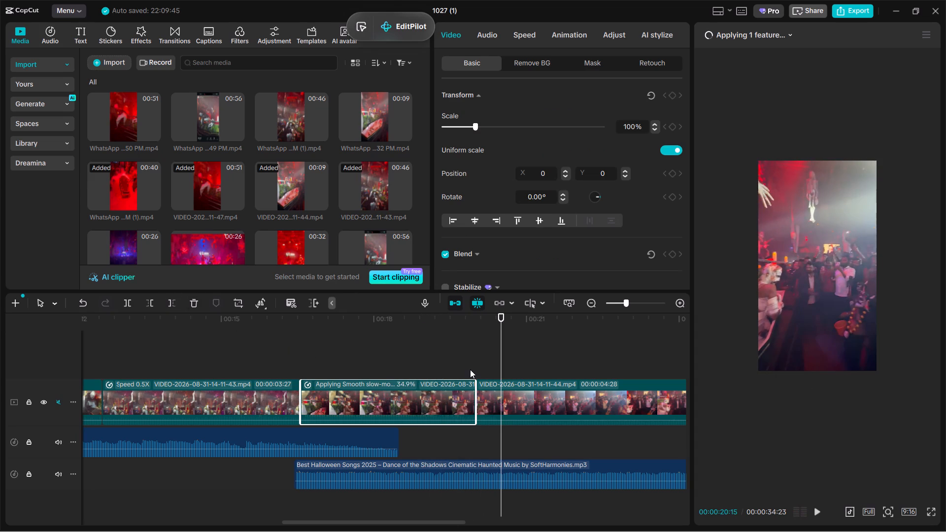
Preview the 11-44, 32 PM and 46-second WhatsApp source videos, moving the start points of the first two further in.
click(470, 369)
click(298, 183)
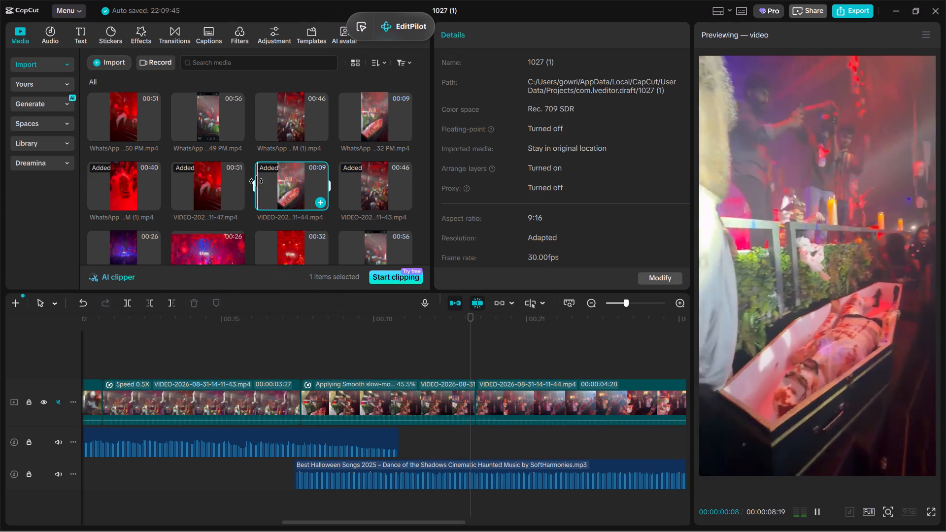
drag(256, 181, 277, 190)
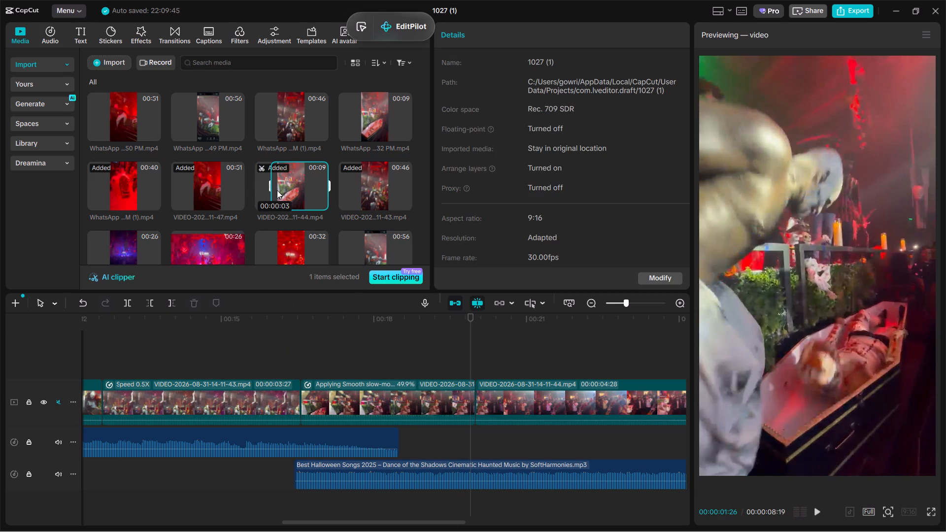
drag(277, 190, 312, 198)
click(368, 117)
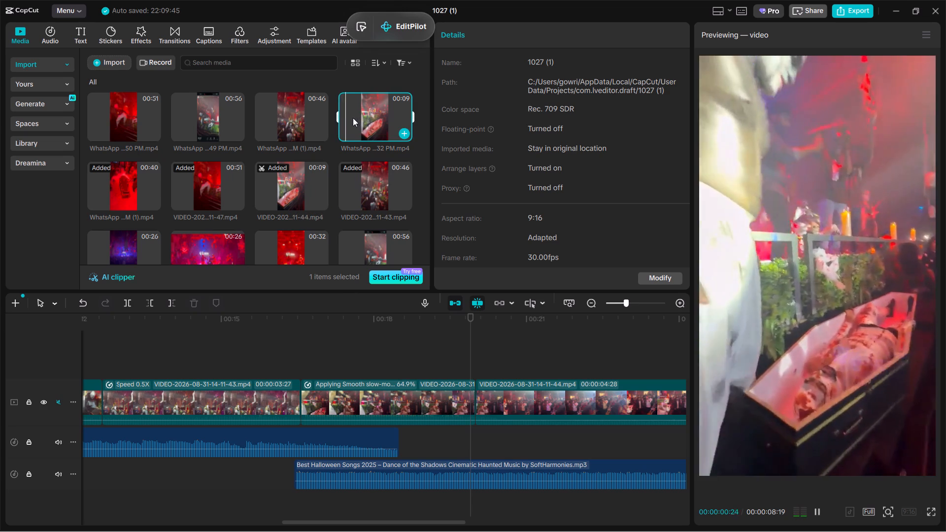
drag(338, 117, 382, 139)
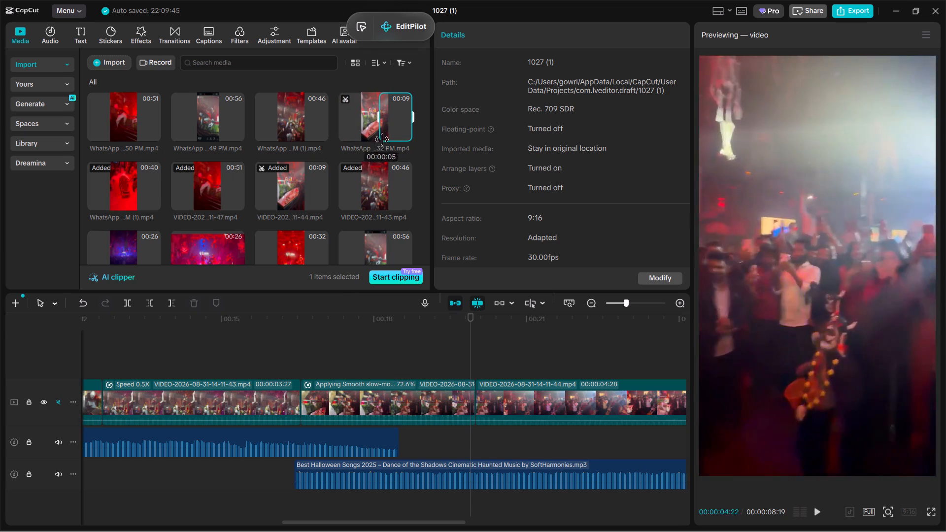
drag(382, 139, 386, 142)
click(275, 121)
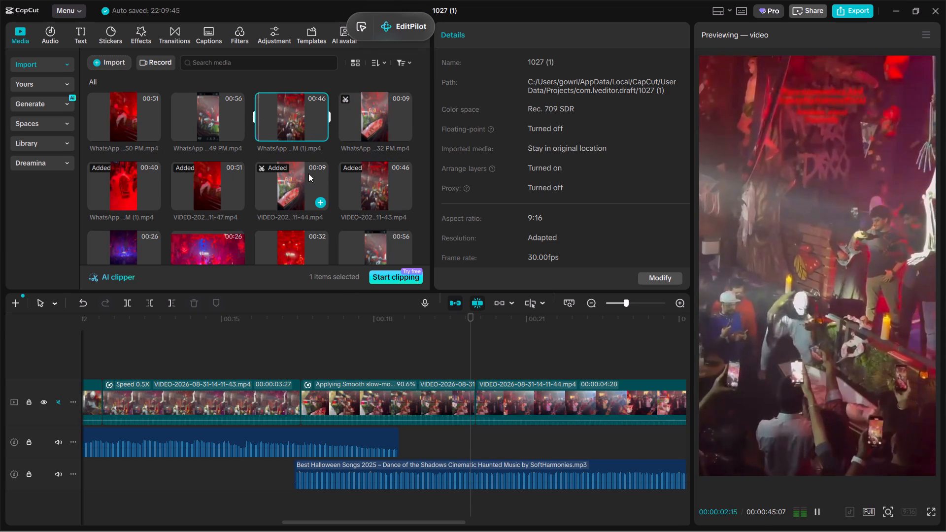
scroll(316, 197, down, 1)
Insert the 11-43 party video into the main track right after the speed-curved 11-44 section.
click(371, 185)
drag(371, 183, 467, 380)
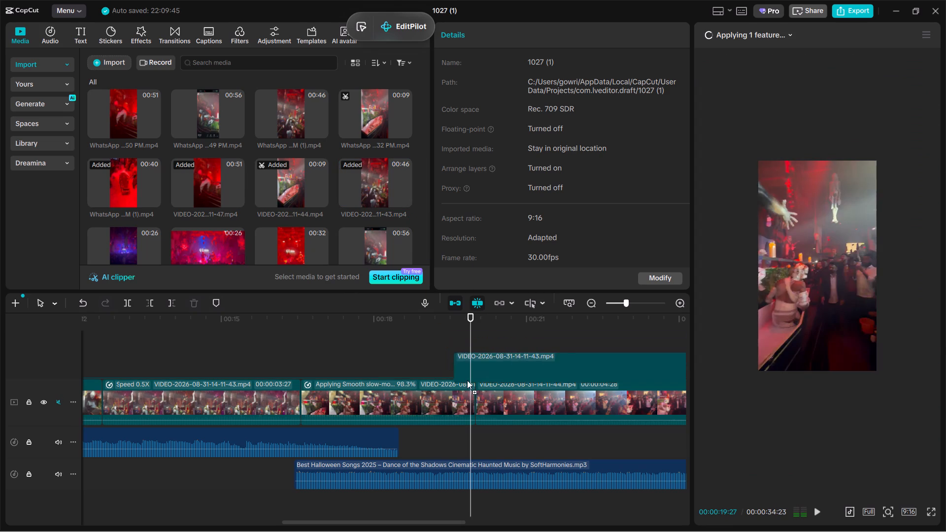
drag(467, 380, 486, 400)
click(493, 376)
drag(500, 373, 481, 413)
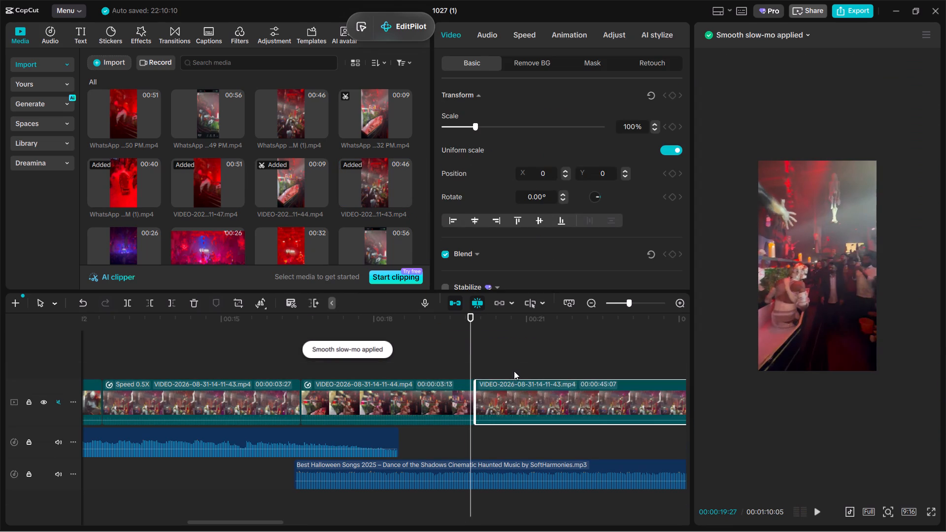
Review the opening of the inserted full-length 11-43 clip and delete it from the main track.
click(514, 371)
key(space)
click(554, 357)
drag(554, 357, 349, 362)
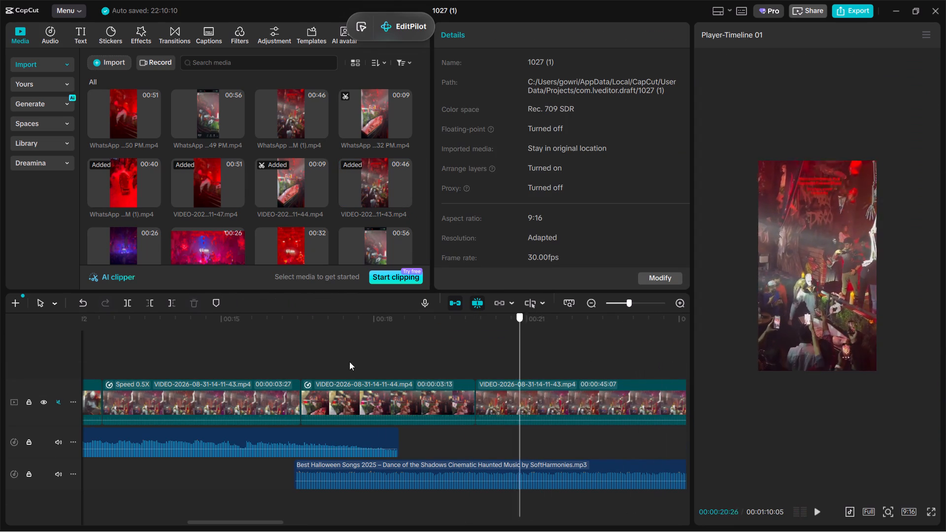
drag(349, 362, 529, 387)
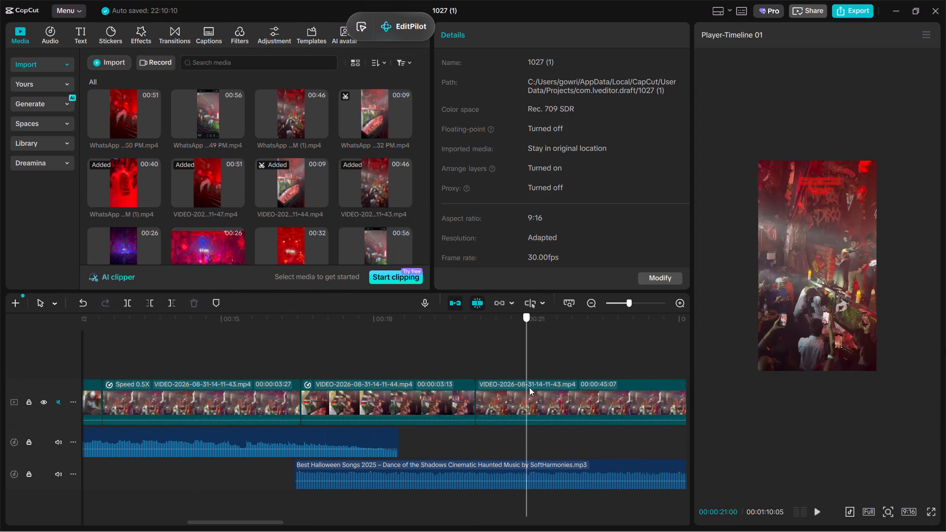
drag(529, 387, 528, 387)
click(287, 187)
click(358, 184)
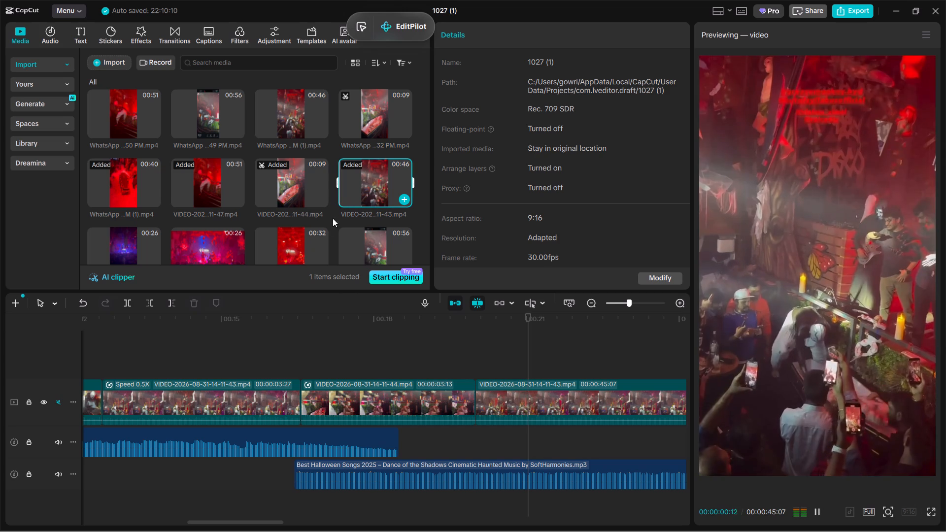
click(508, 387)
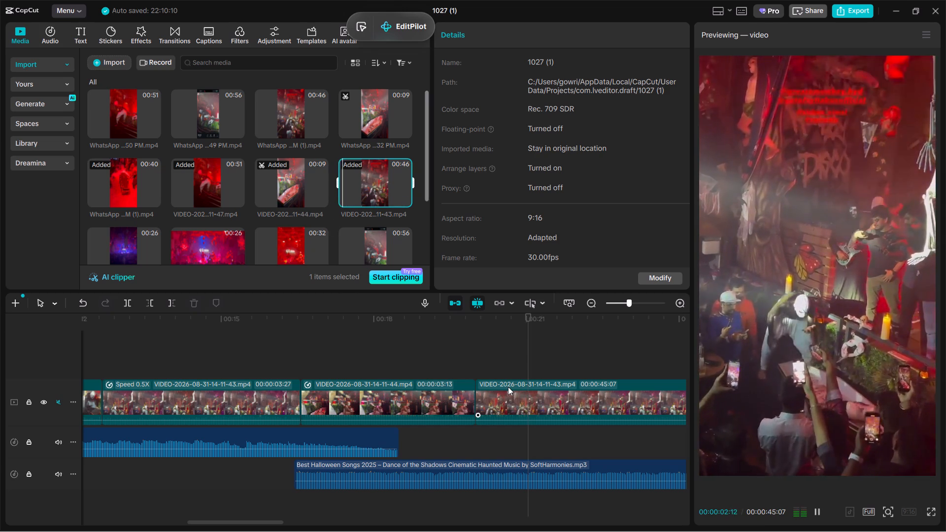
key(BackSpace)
Replace the 0.5X slow-motion 11-43 clip with a section near the end of the 11-43 source video, keeping the original video effect.
click(378, 194)
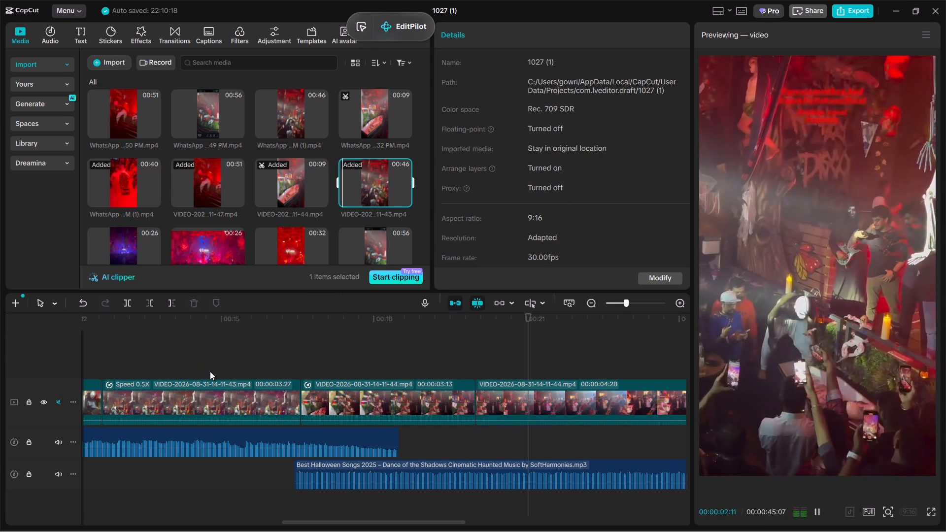
drag(371, 196, 237, 368)
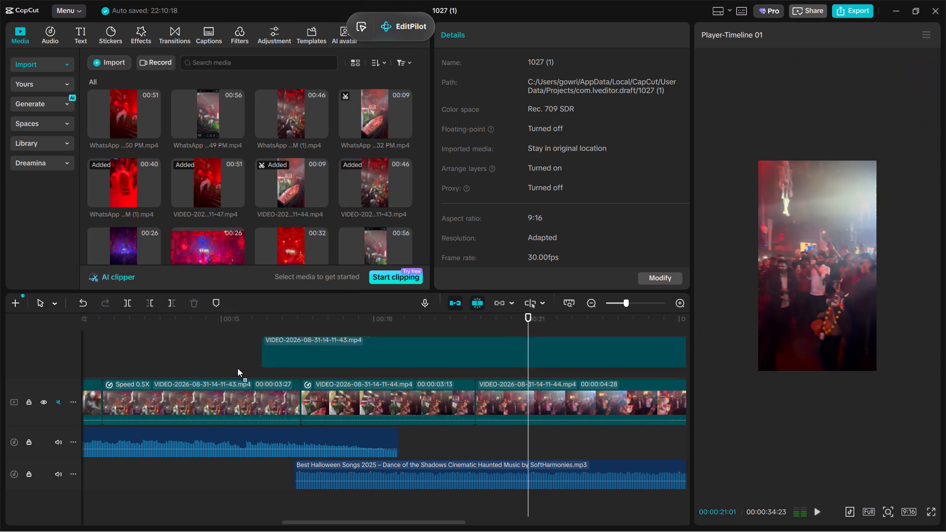
drag(237, 368, 215, 390)
drag(507, 358, 0, 374)
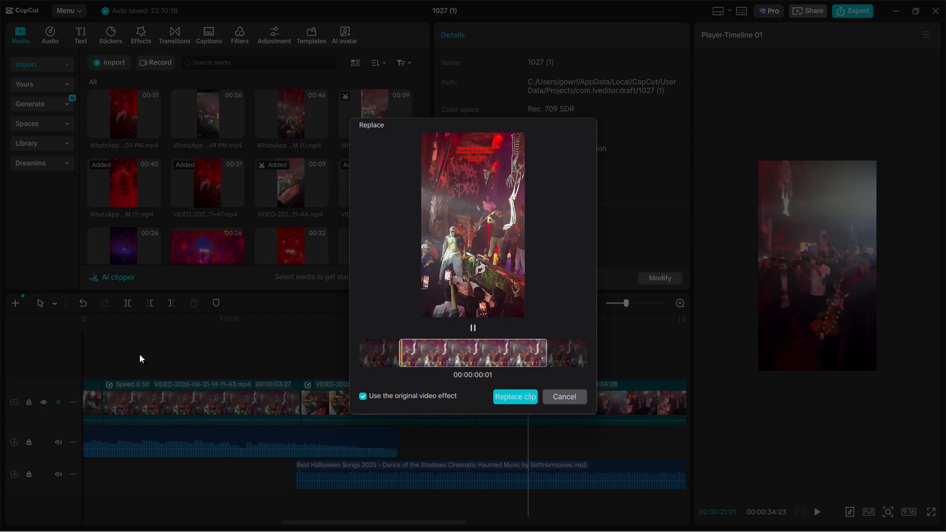
drag(534, 365, 421, 386)
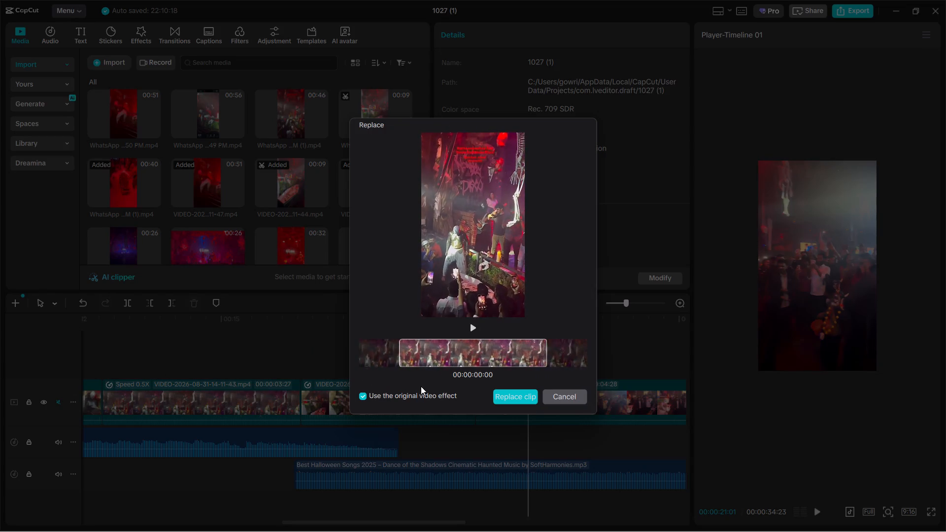
drag(421, 386, 752, 391)
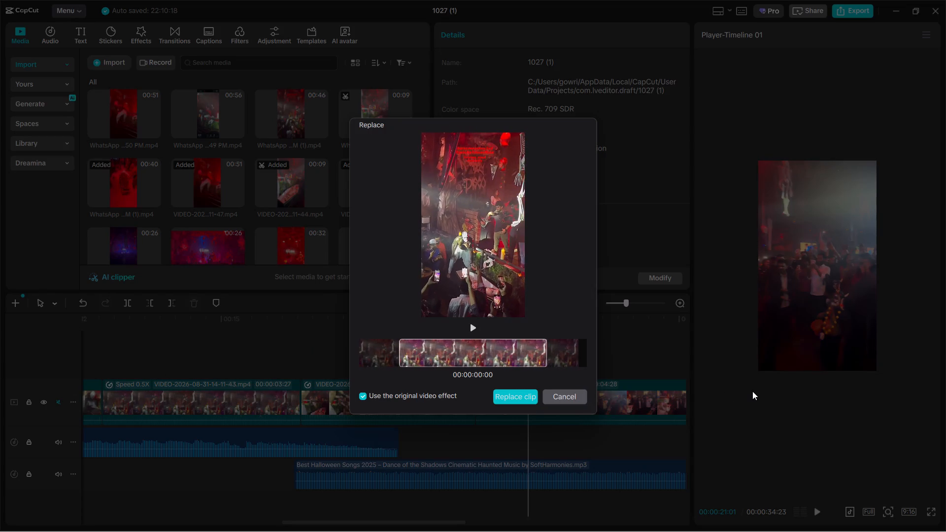
drag(752, 391, 719, 415)
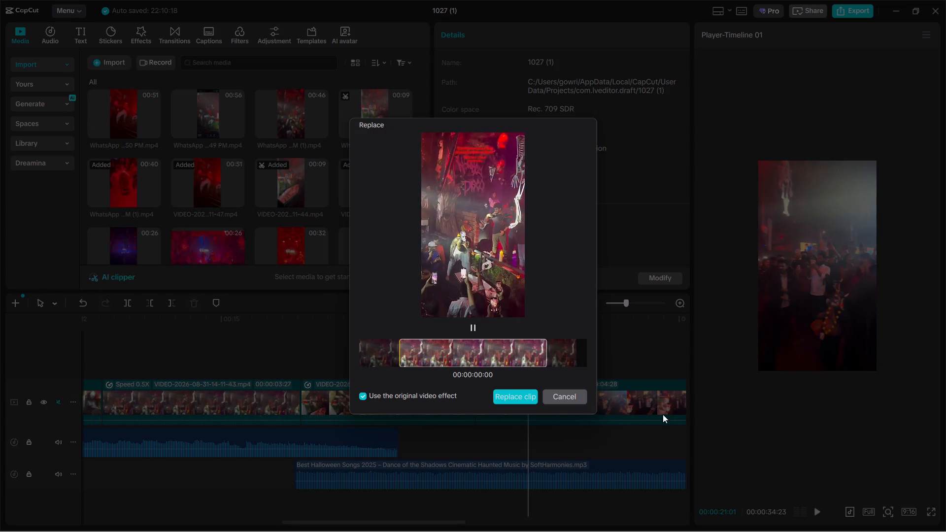
click(514, 401)
click(447, 310)
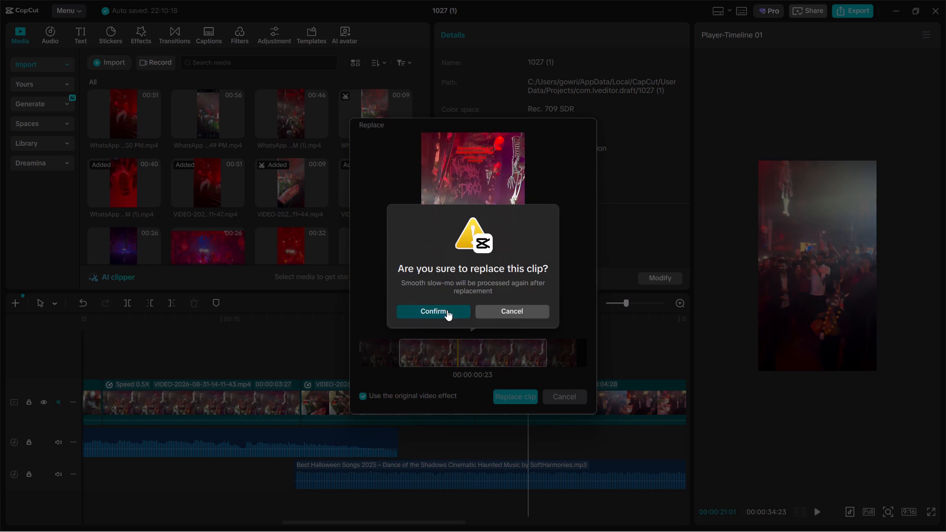
Reframe the replaced 11-43 slow-motion clip around the painted performer, moving it to about X 439, Y 900.
click(205, 364)
click(223, 401)
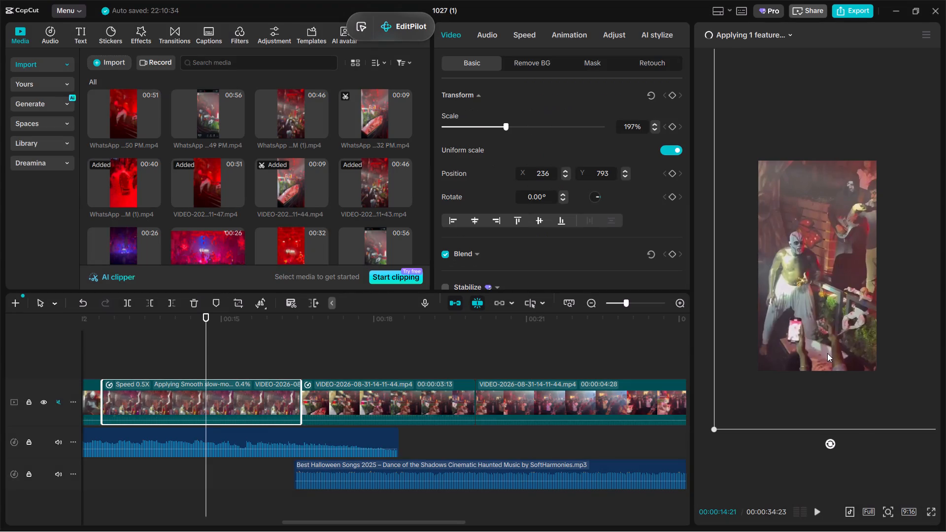
drag(830, 353, 841, 347)
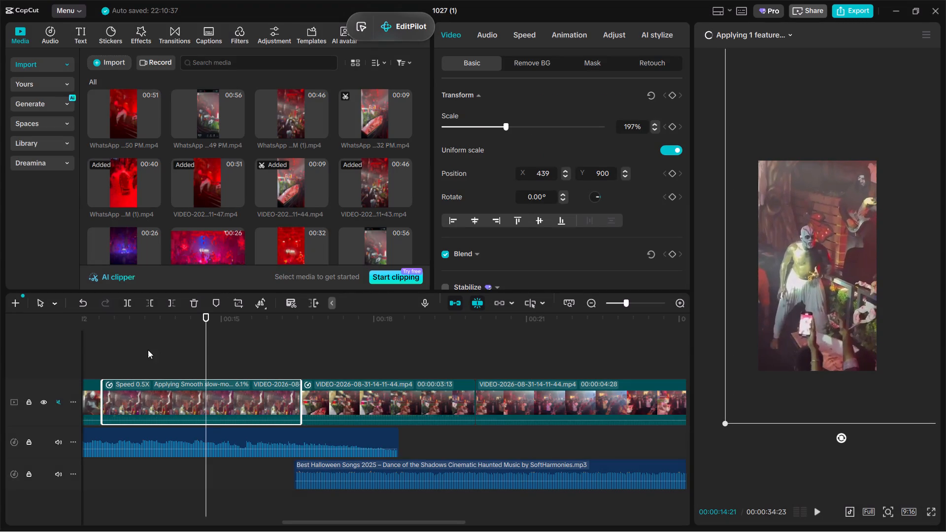
Play the timeline from the opening coffin clip to the end of the speed-curved 11-44 clip to check the pacing.
click(81, 345)
click(97, 349)
drag(97, 349, 0, 358)
key(space)
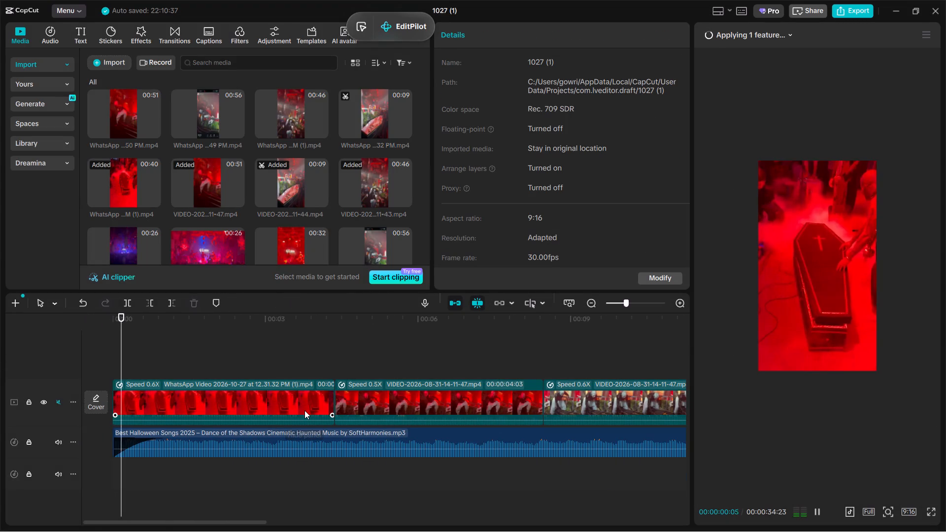
ctrl+scroll(289, 436, down, 1)
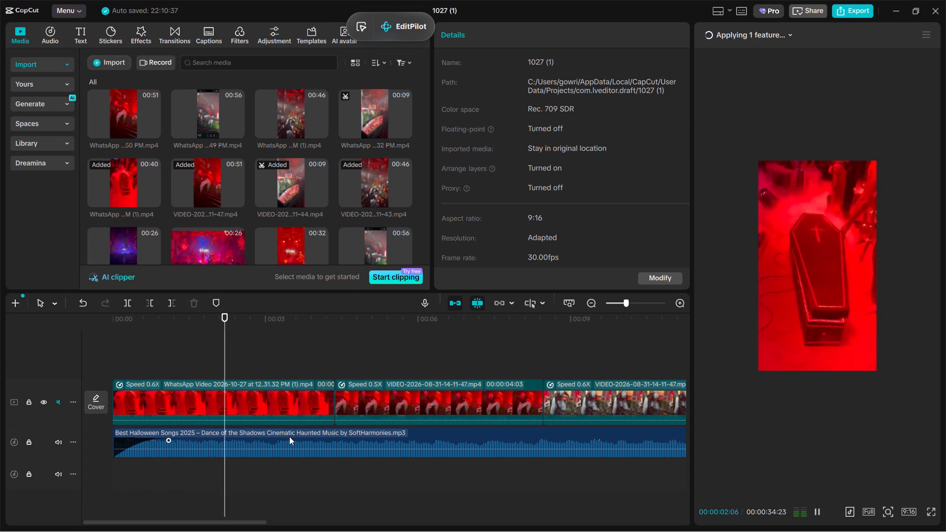
ctrl+scroll(289, 436, down, 3)
ctrl+scroll(293, 443, up, 5)
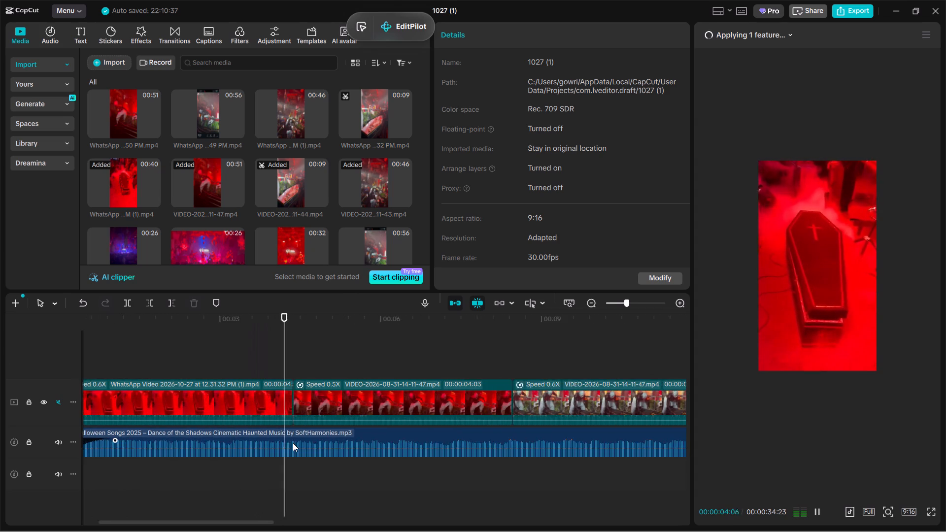
ctrl+scroll(293, 443, up, 1)
ctrl+scroll(303, 441, down, 2)
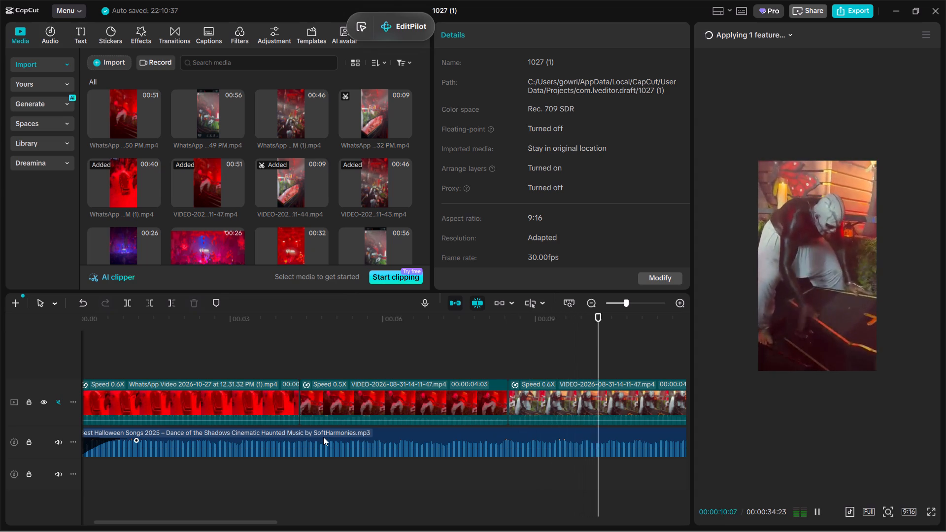
ctrl+scroll(323, 437, down, 8)
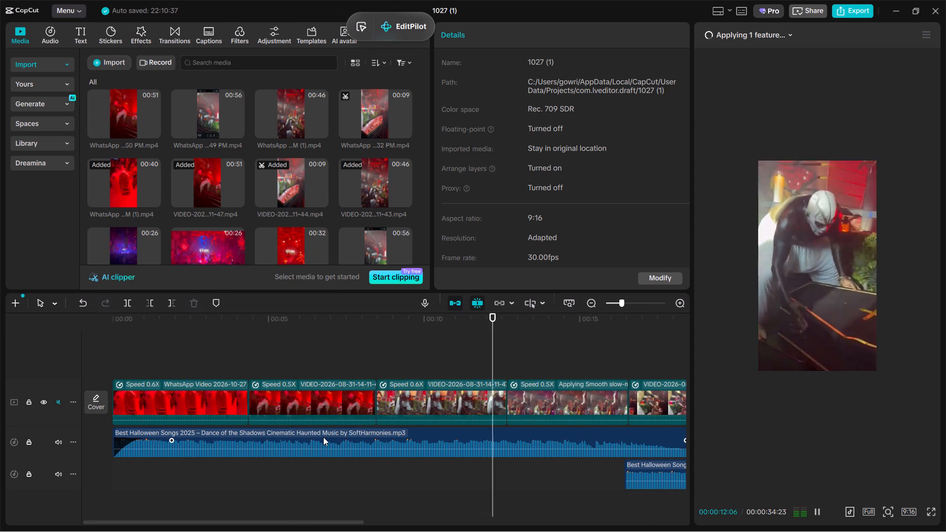
ctrl+scroll(323, 437, up, 10)
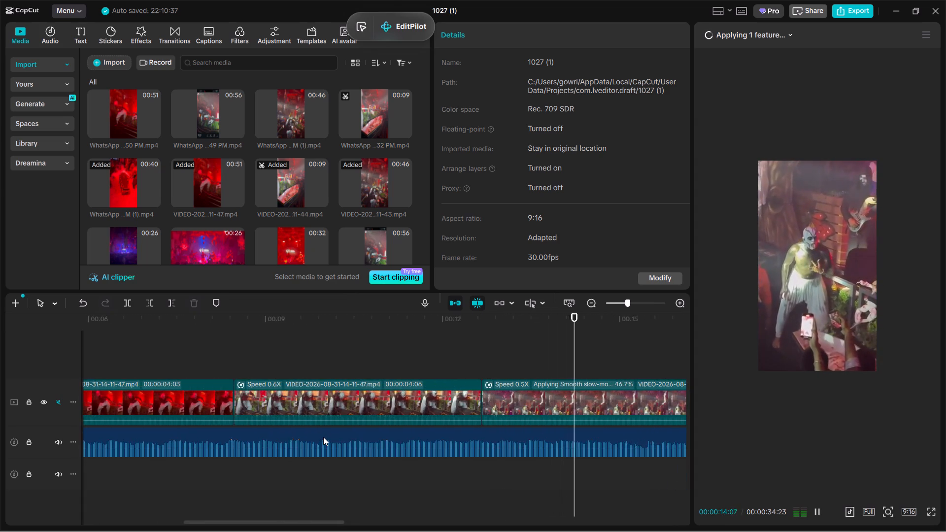
ctrl+scroll(323, 437, up, 3)
ctrl+scroll(323, 437, down, 10)
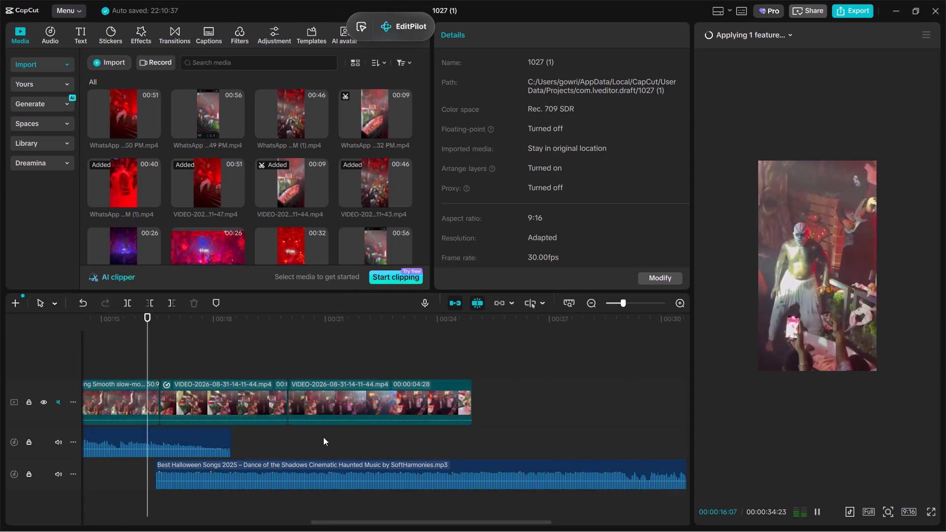
ctrl+scroll(323, 437, down, 1)
ctrl+scroll(323, 437, up, 10)
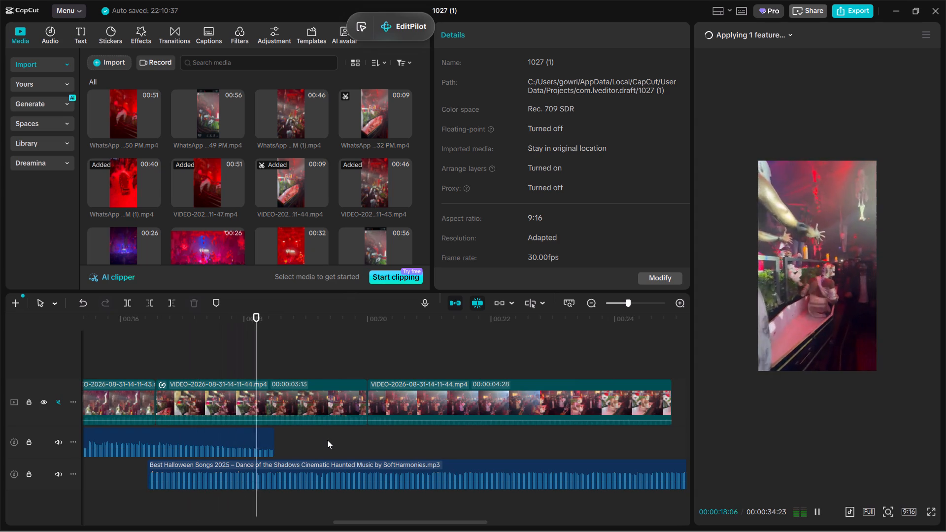
key(space)
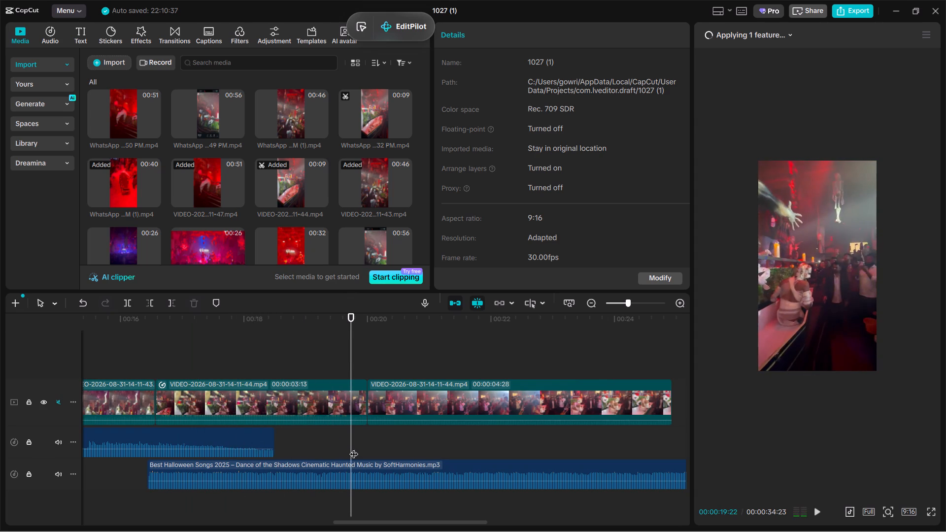
key(space)
key(space)
Lower the end point of the first 11-44 clip's speed curve for a slower finish and play through the following cut.
click(349, 406)
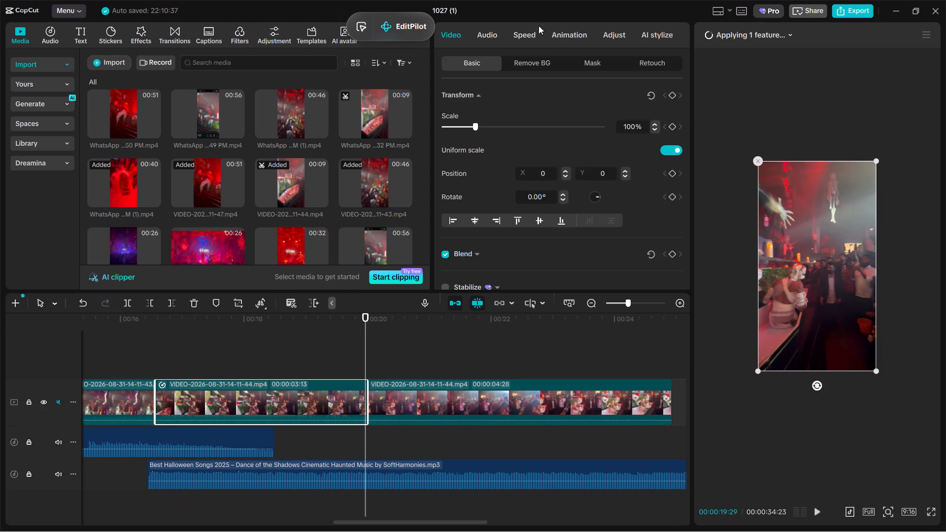
click(528, 33)
drag(680, 191, 681, 197)
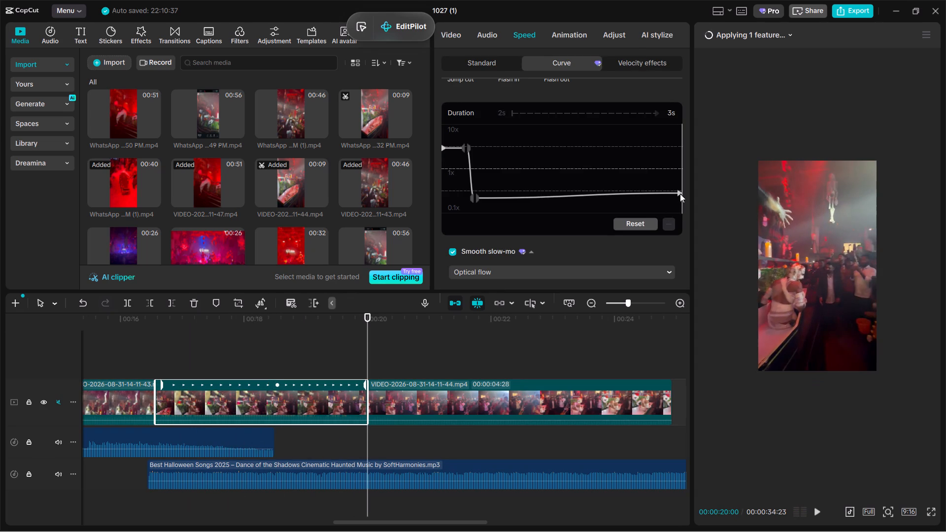
drag(679, 193, 681, 199)
click(339, 355)
key(space)
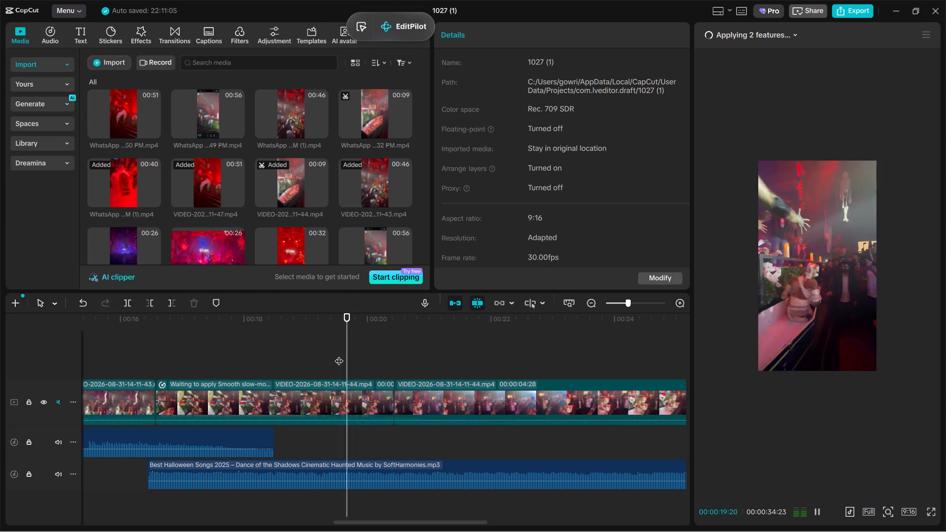
key(space)
key(space)
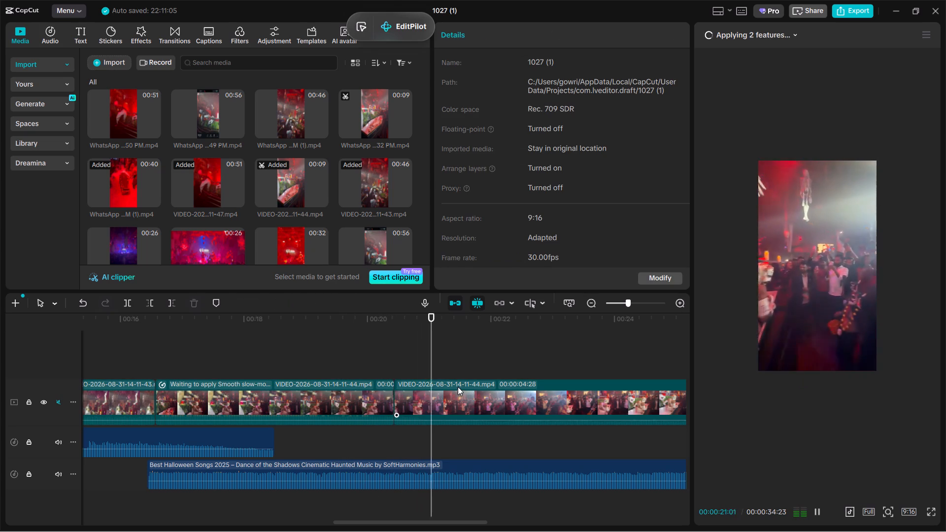
key(space)
Skim the remaining normal-speed 11-44 clip after the speed-curved section and delete it from the main track.
click(463, 398)
click(508, 372)
drag(508, 372, 621, 380)
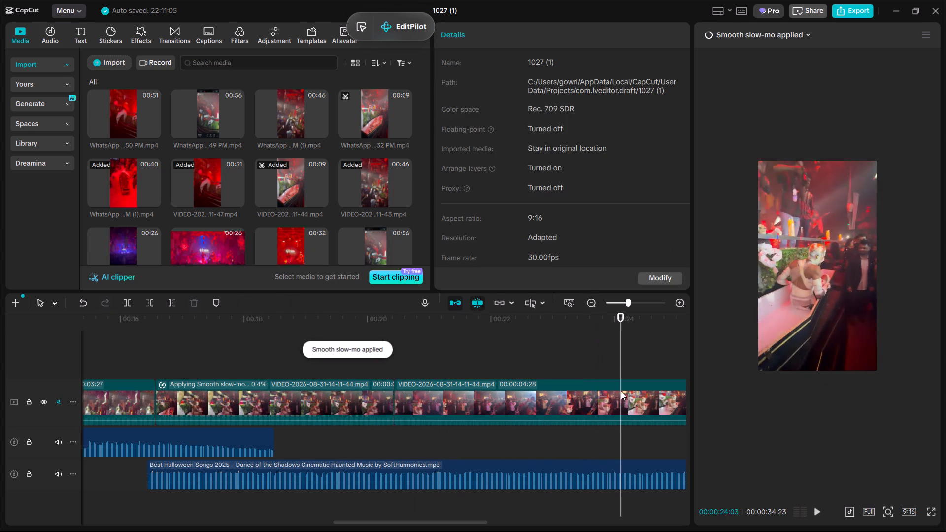
click(621, 393)
key(BackSpace)
Preview the imported source videos from 11-47 through both 11-38 files, moving the 11-38 video's start point further in.
click(203, 175)
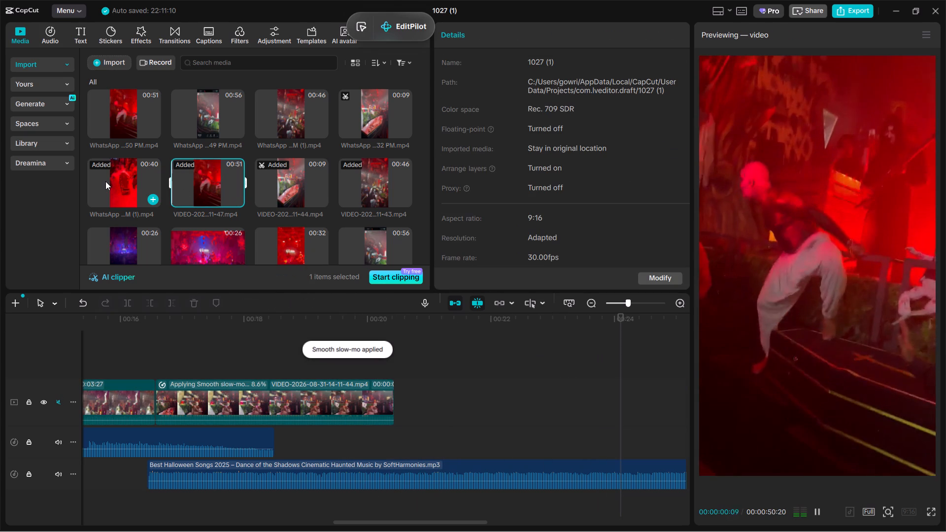
click(122, 187)
scroll(171, 210, down, 2)
click(128, 149)
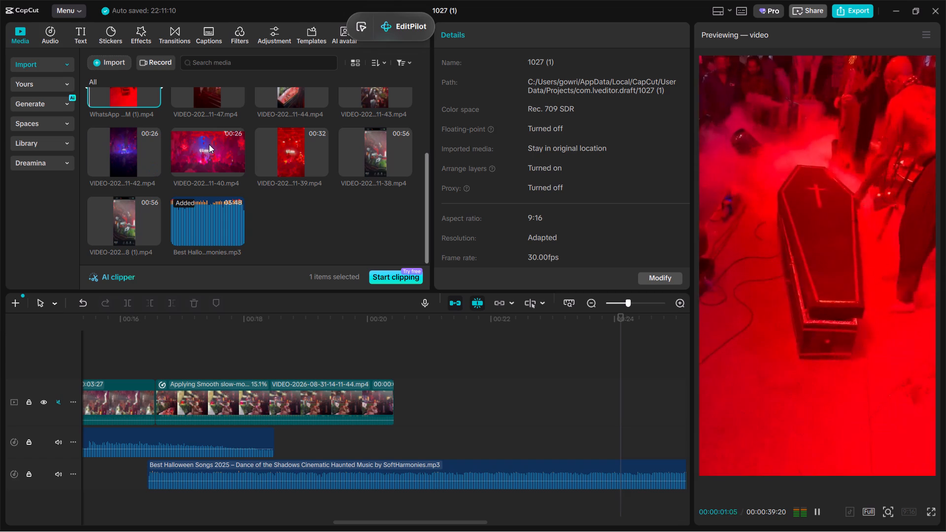
click(209, 144)
click(295, 150)
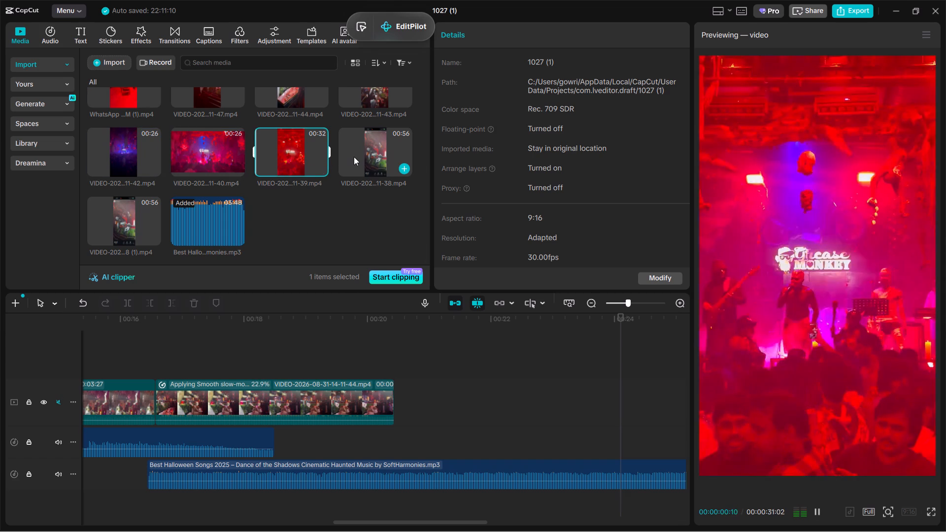
click(357, 153)
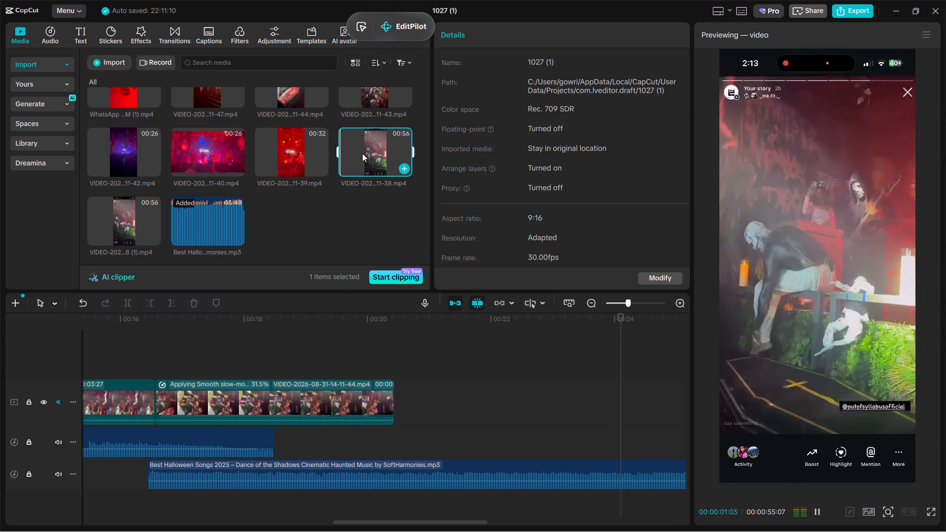
drag(339, 149, 362, 155)
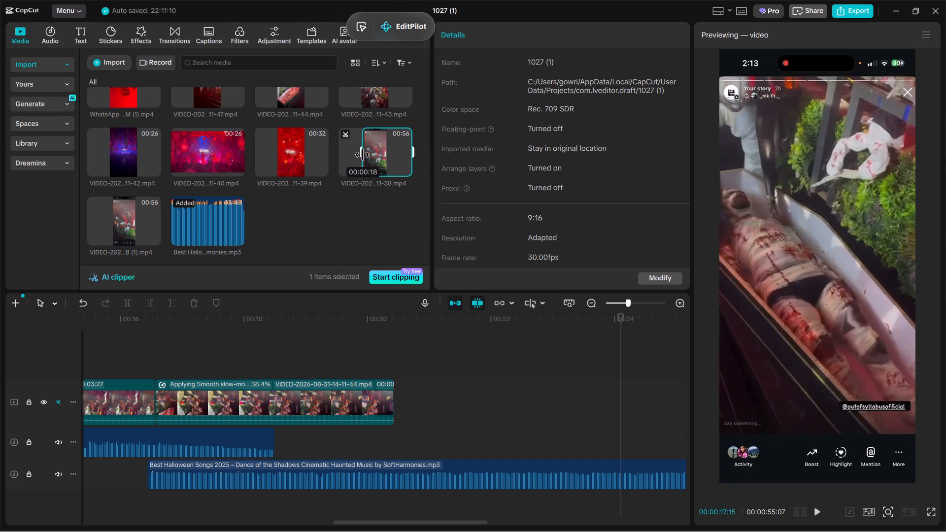
drag(362, 155, 381, 157)
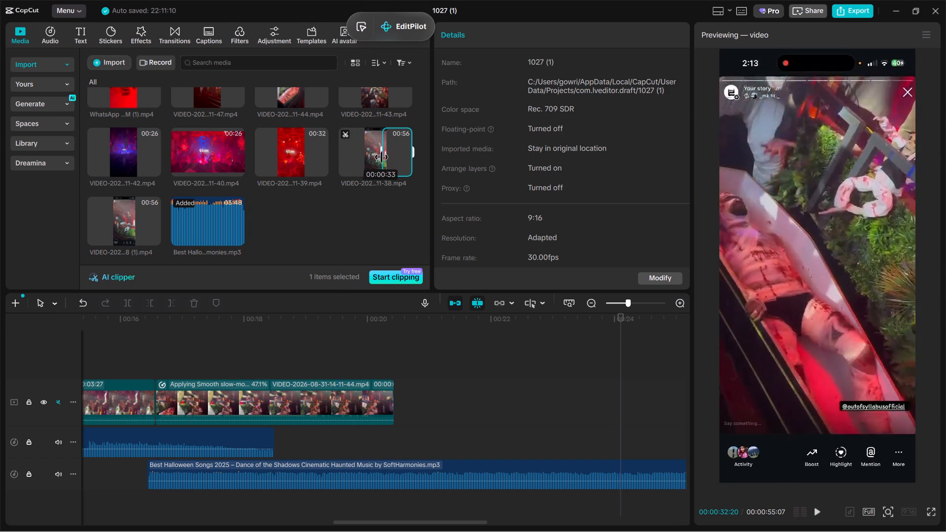
drag(381, 157, 378, 159)
click(119, 222)
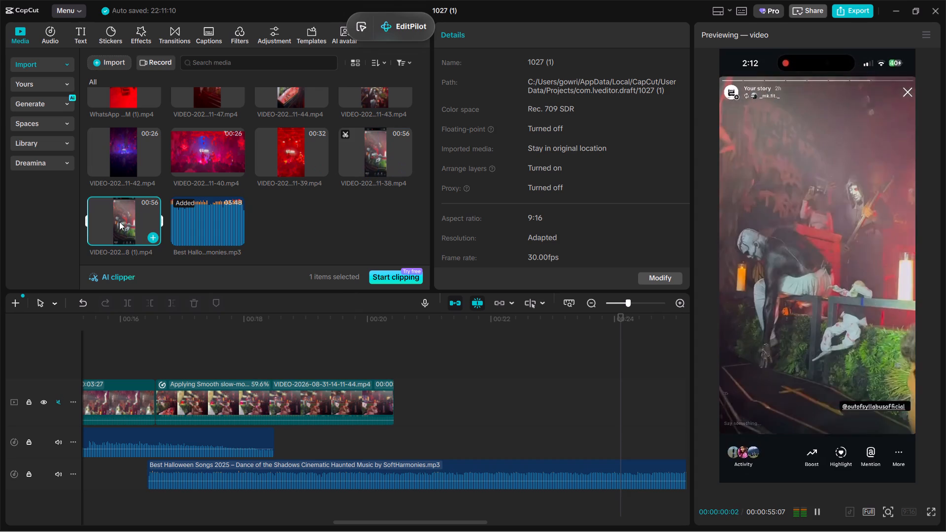
scroll(250, 206, up, 1)
scroll(250, 206, down, 1)
scroll(338, 199, up, 3)
Set the WhatsApp 32 PM source video to start at about 6 seconds and insert it after the speed-curved 11-44 clip.
click(383, 115)
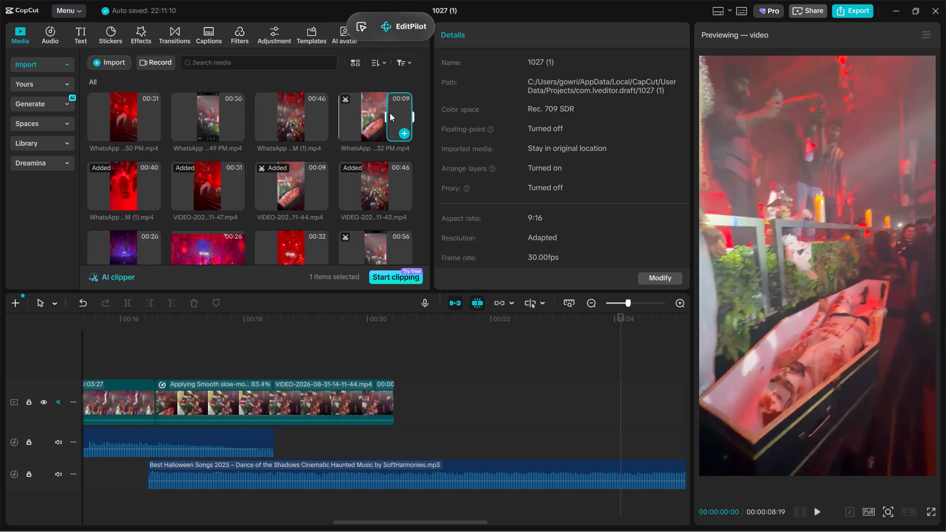
click(388, 116)
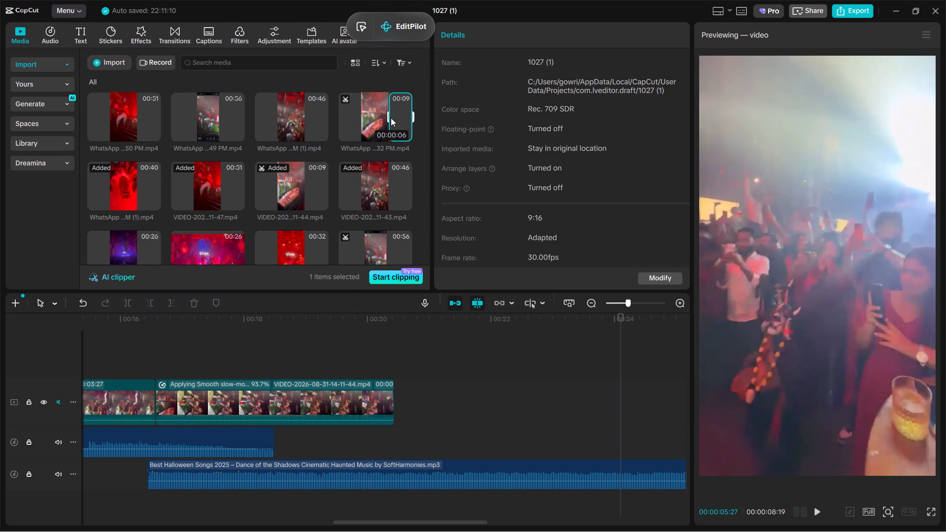
drag(400, 117, 434, 403)
Trim away the opening of the inserted WhatsApp 32 PM clip up to 00:00:21:26 and preview the transition from the 11-44 clip.
click(398, 358)
key(space)
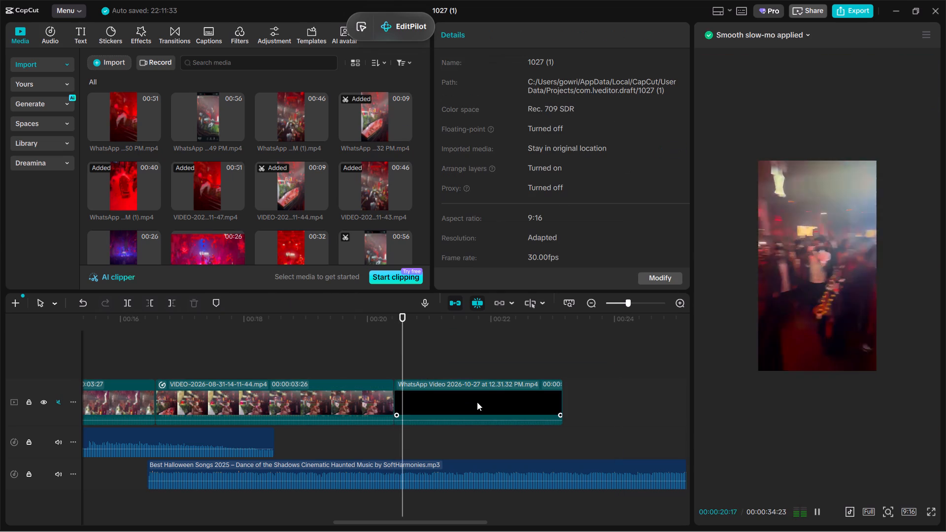
click(477, 402)
key(space)
click(152, 303)
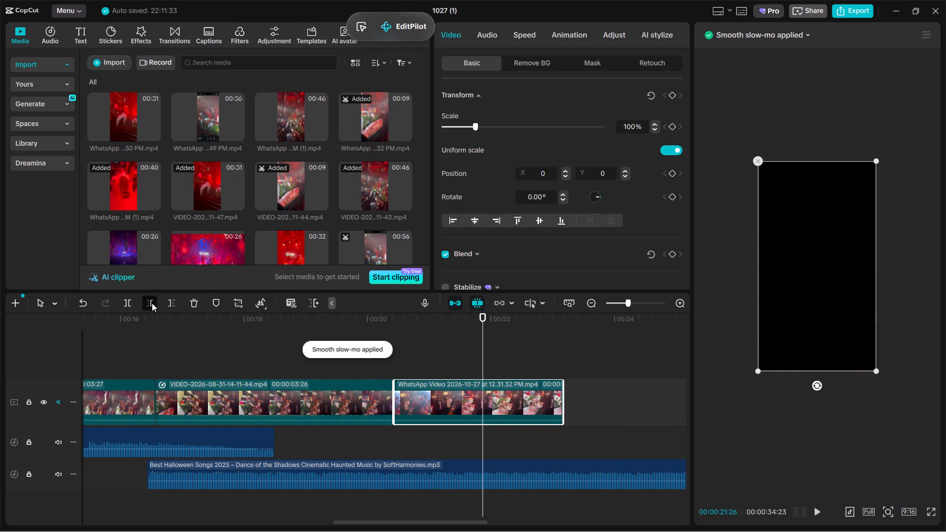
key(space)
key(space)
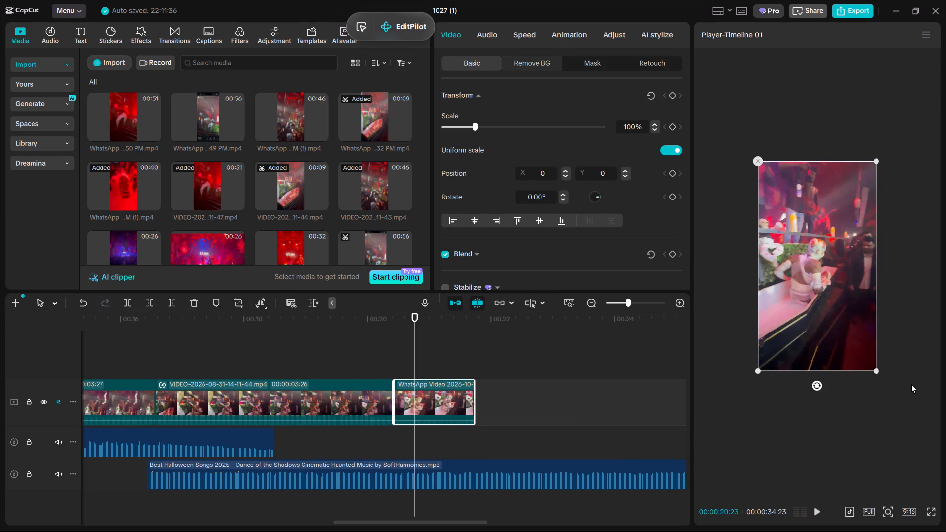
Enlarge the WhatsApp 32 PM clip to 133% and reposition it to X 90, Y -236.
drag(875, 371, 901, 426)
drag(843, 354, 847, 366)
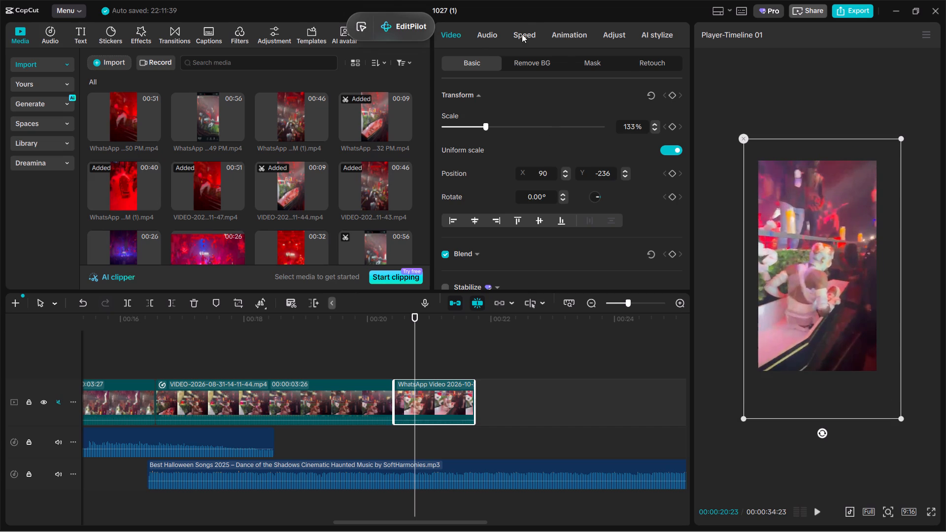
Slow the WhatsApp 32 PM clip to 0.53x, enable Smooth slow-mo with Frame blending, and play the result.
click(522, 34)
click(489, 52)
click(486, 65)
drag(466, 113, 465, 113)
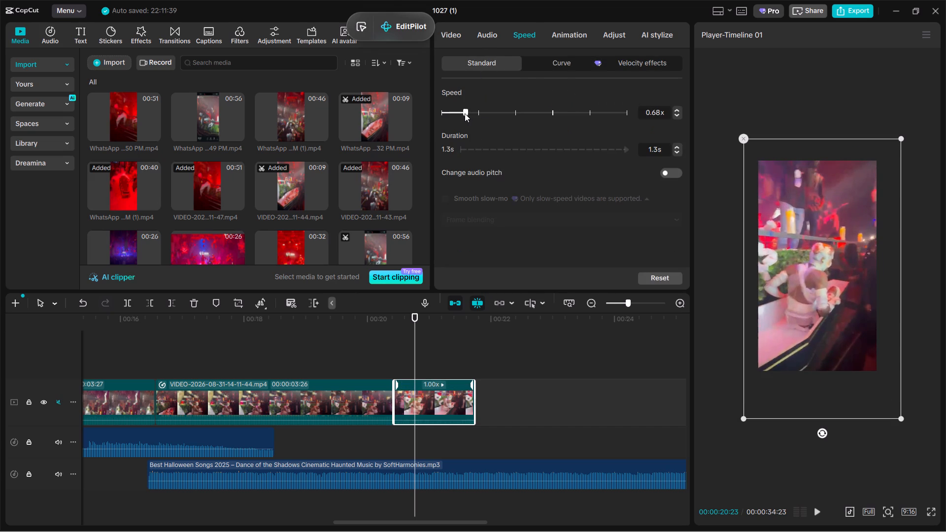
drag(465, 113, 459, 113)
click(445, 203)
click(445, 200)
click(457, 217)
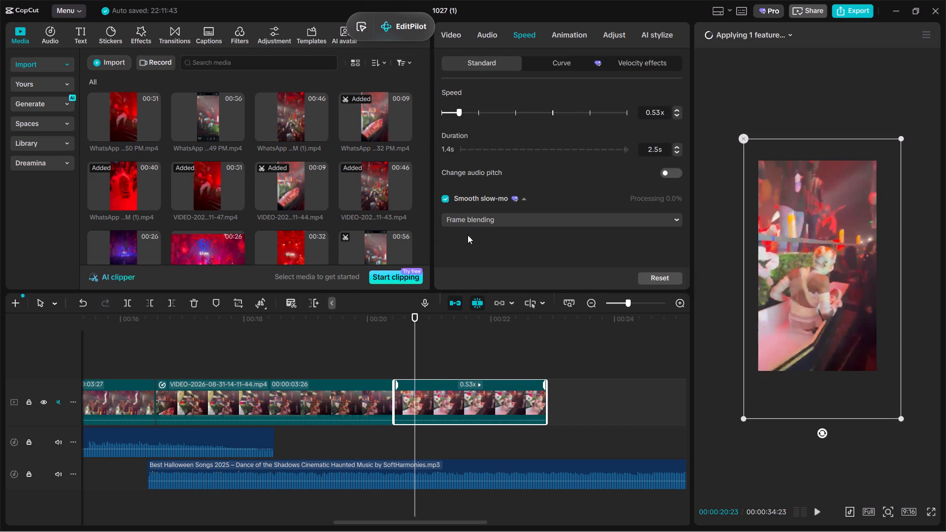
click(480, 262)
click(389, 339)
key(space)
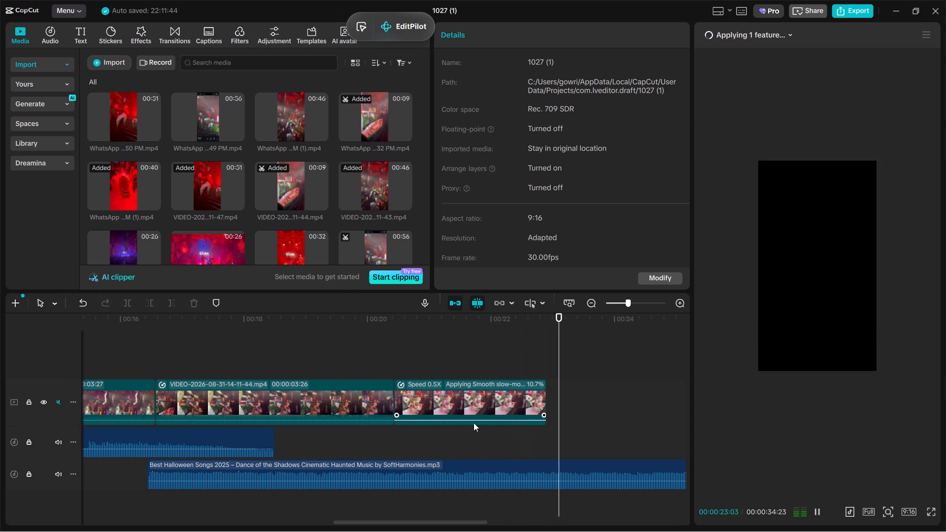
Delete the slowed WhatsApp 32 PM clip from the main track.
click(480, 402)
key(BackSpace)
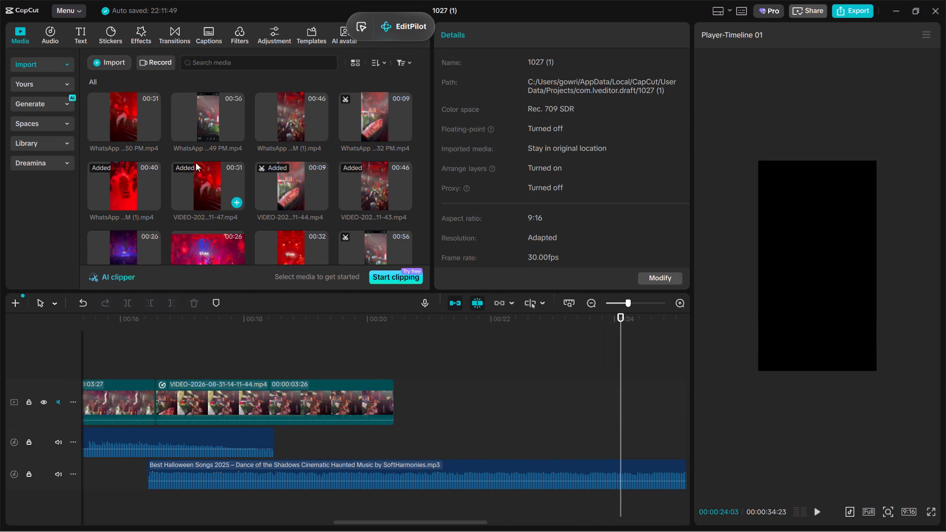
Preview the imported source videos, skimming WhatsApp 50 PM and 11-47 by moving their start points toward the end.
click(131, 112)
click(208, 114)
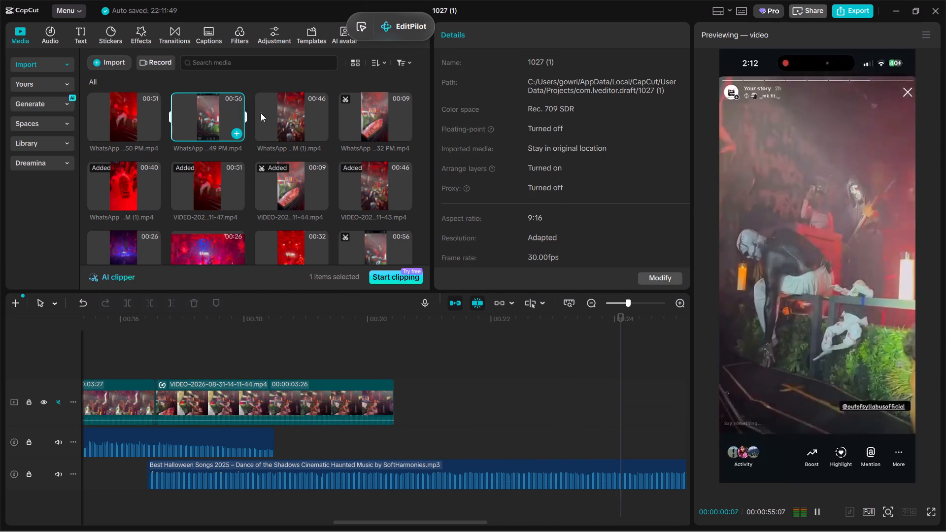
click(301, 110)
click(370, 111)
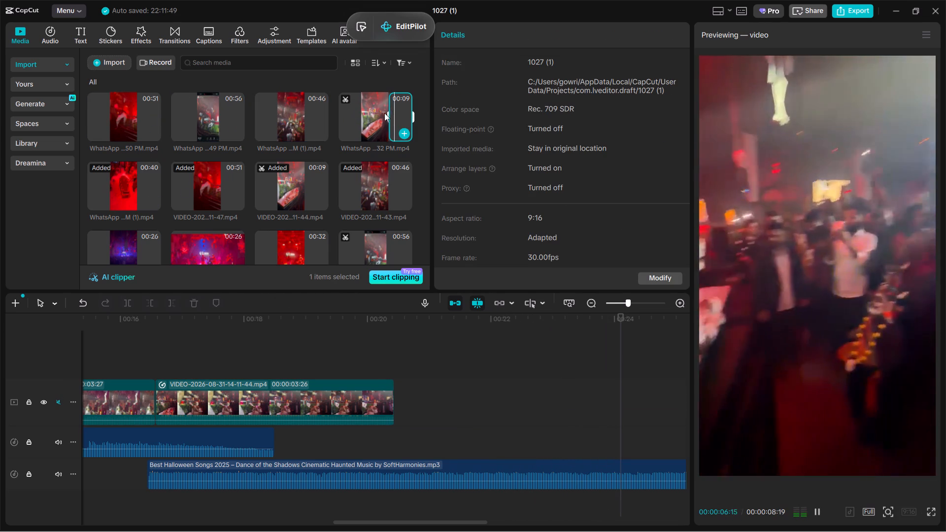
click(105, 115)
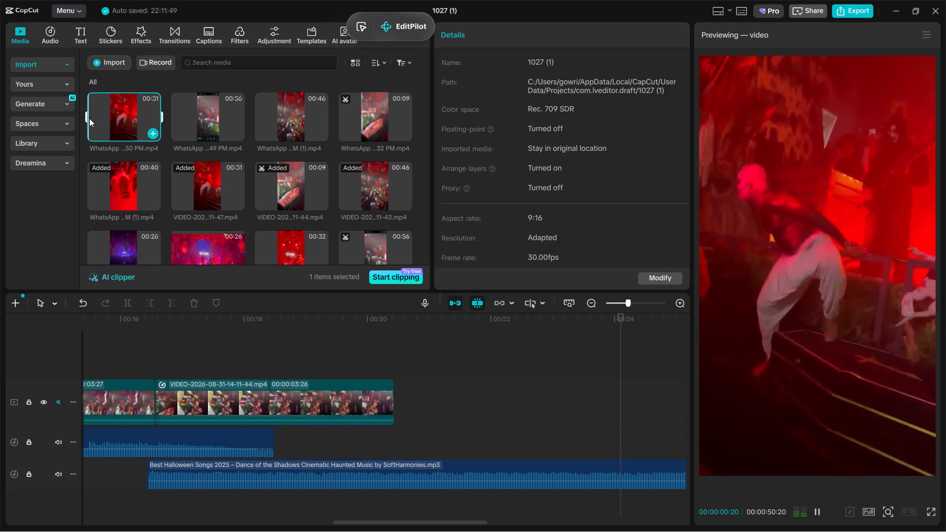
drag(86, 118, 123, 138)
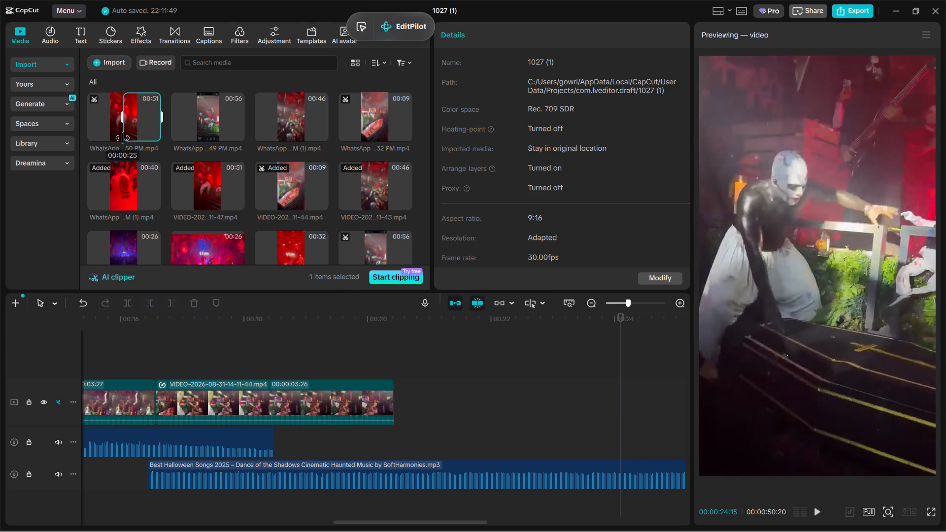
drag(123, 138, 162, 153)
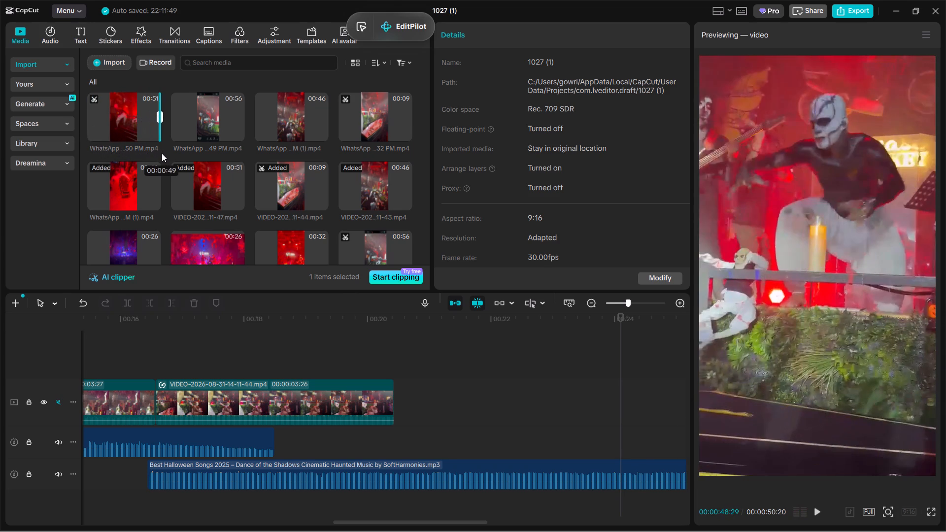
drag(162, 153, 152, 154)
click(222, 115)
click(220, 174)
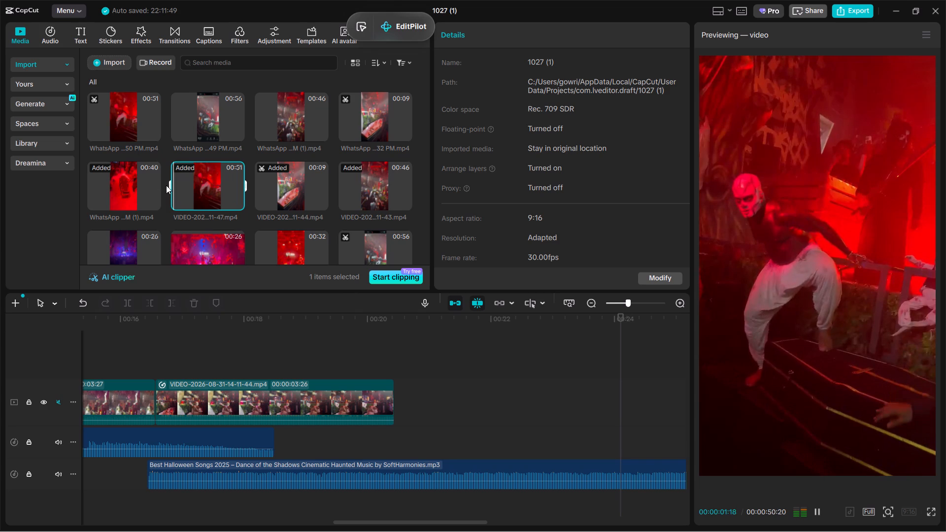
drag(171, 188, 241, 193)
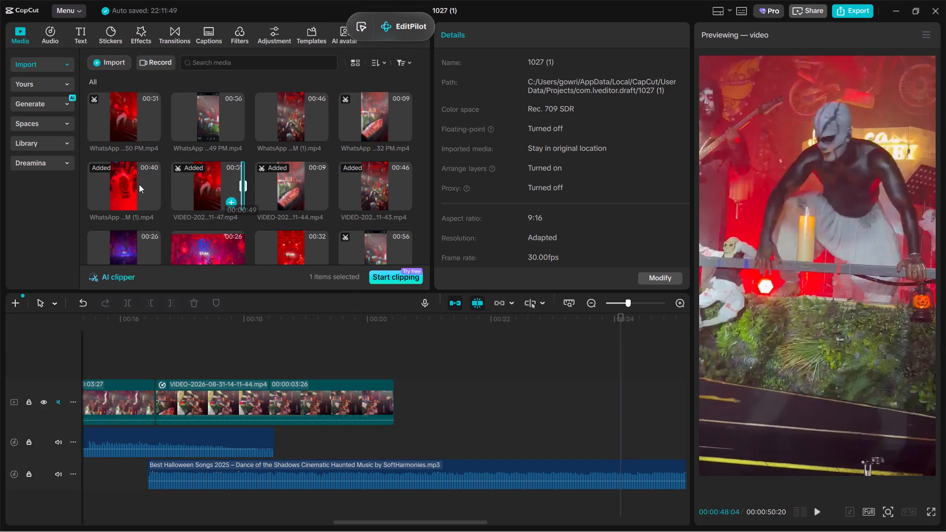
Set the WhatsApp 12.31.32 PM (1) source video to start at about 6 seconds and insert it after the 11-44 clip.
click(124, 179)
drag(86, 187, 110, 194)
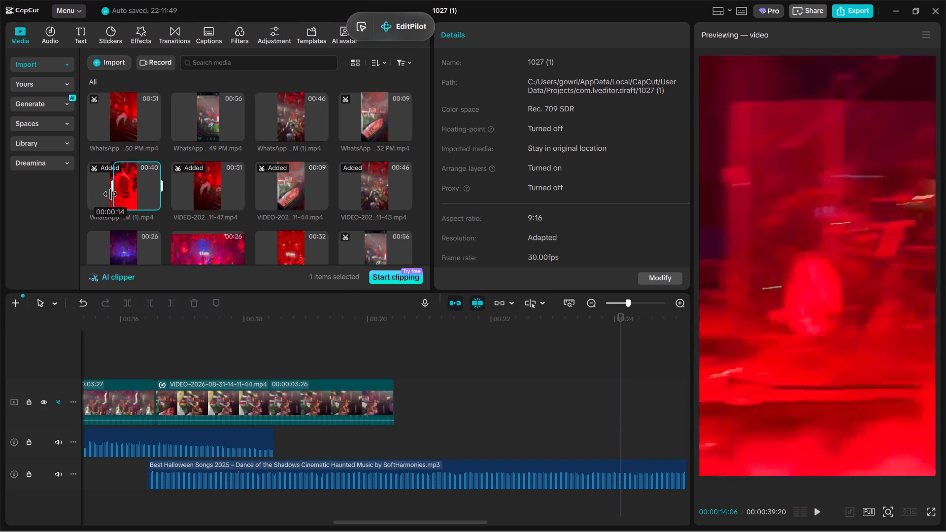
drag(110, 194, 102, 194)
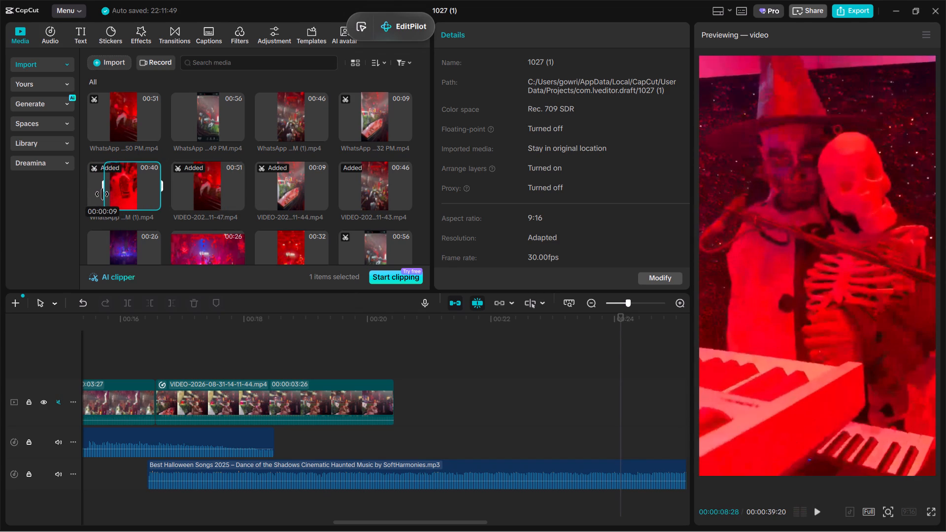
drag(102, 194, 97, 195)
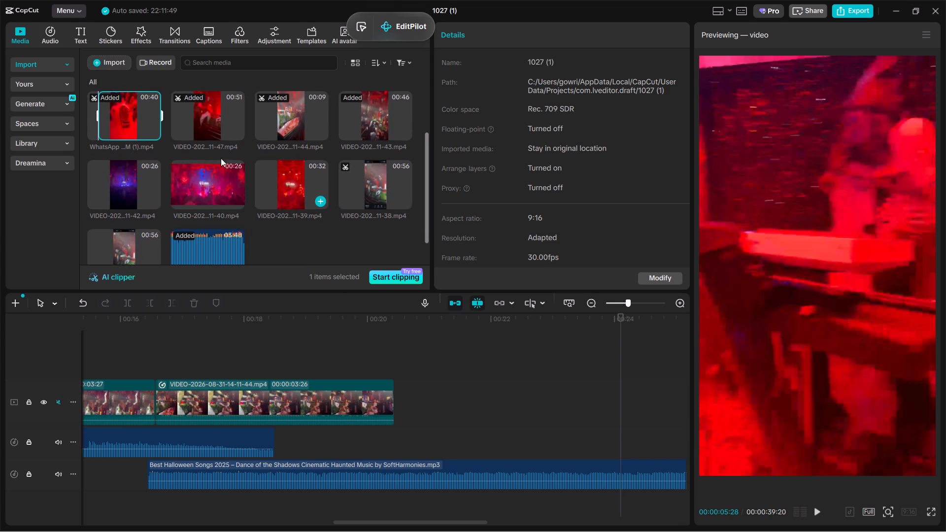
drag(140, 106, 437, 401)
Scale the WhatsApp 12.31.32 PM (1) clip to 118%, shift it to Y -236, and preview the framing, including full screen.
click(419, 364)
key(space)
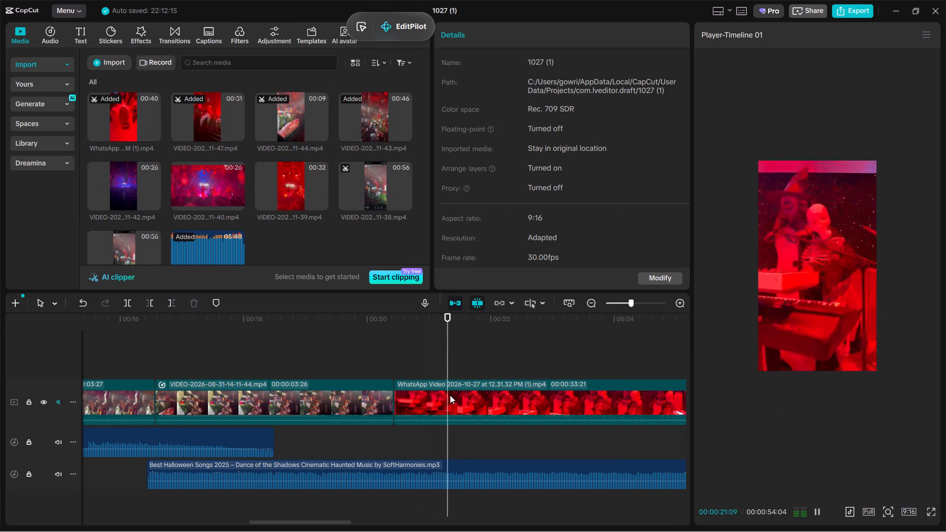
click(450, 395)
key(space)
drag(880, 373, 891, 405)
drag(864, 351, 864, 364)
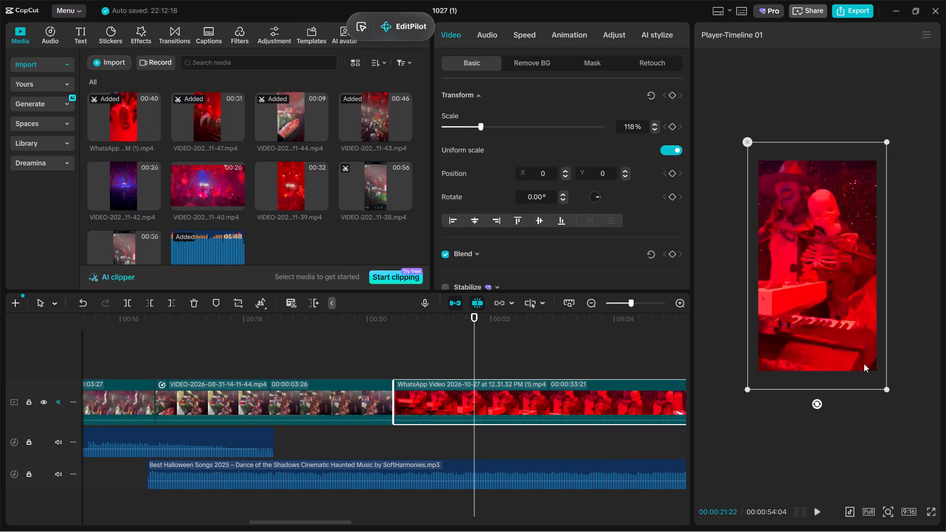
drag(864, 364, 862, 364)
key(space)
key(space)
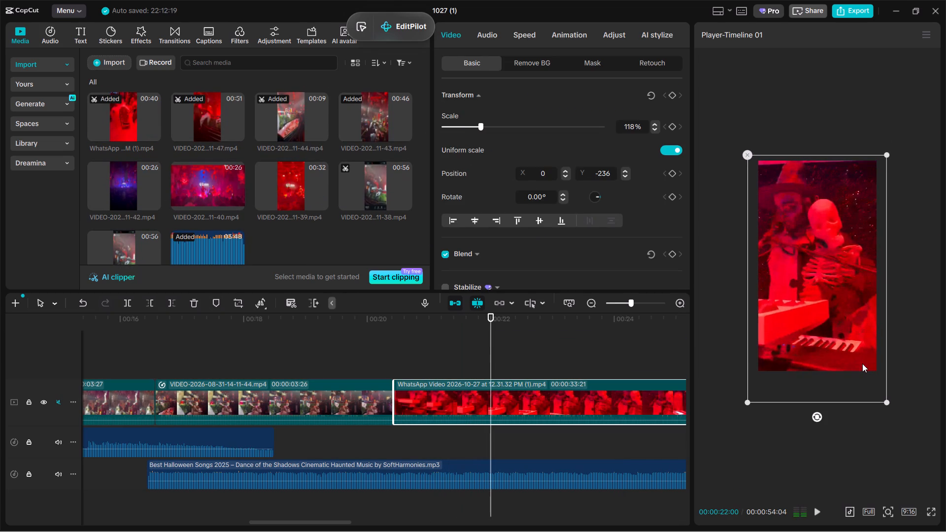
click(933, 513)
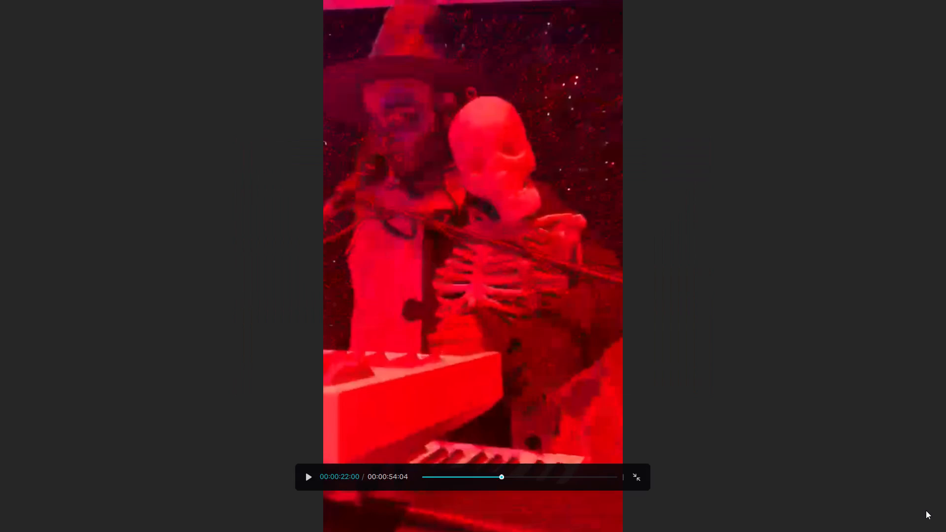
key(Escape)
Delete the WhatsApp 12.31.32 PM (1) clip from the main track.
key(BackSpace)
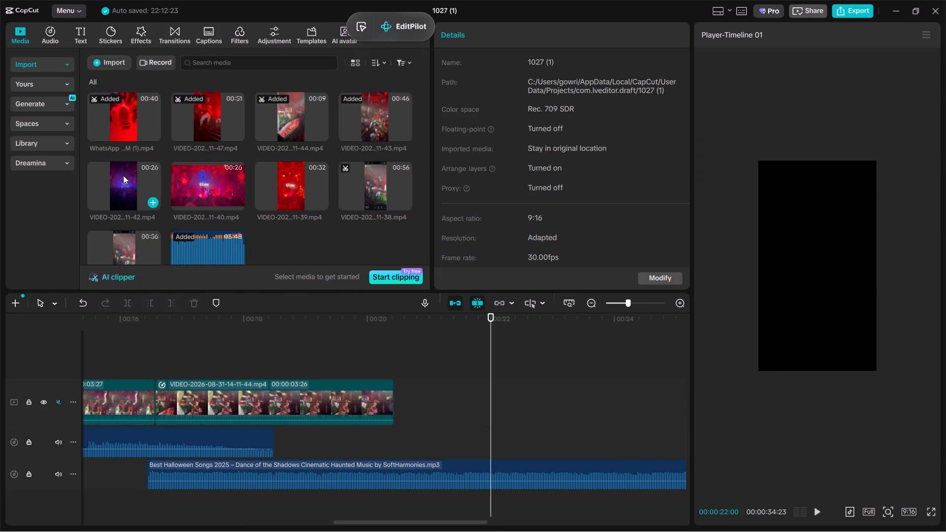
Insert the 11-42 source video directly after the speed-curved 11-44 clip and preview its opening.
click(122, 175)
drag(122, 175, 473, 388)
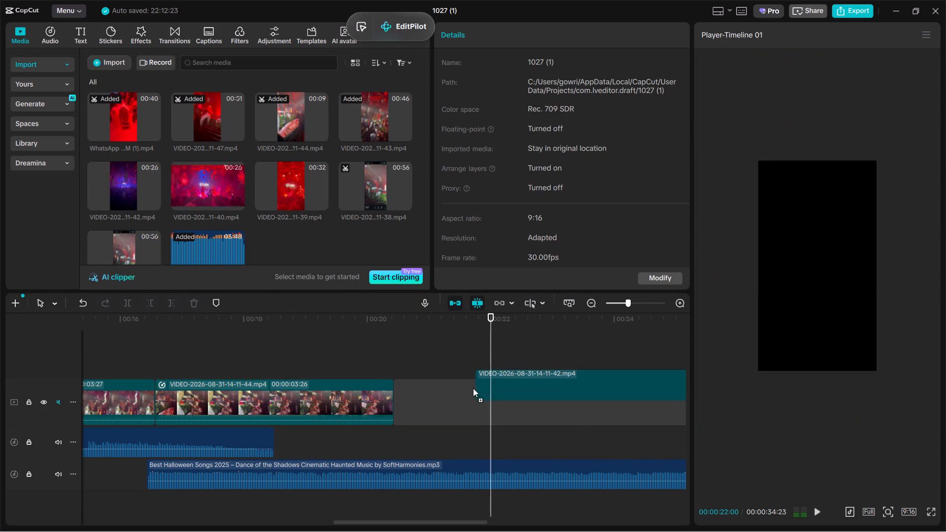
drag(473, 388, 434, 393)
click(392, 349)
key(space)
click(451, 403)
key(space)
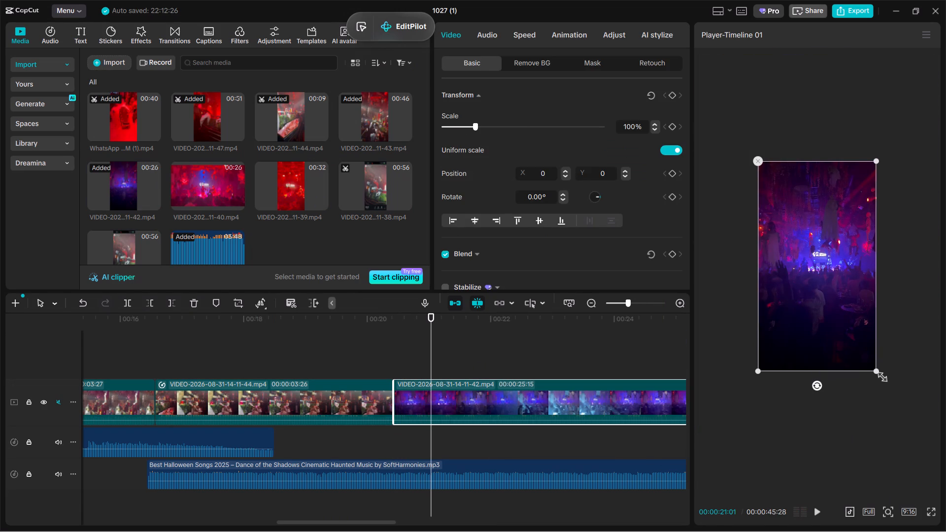
Scale the 11-42 clip to 129%, rotate it 1.00°, and play across the cut from the 11-44 clip.
drag(876, 370, 897, 418)
drag(819, 414, 812, 416)
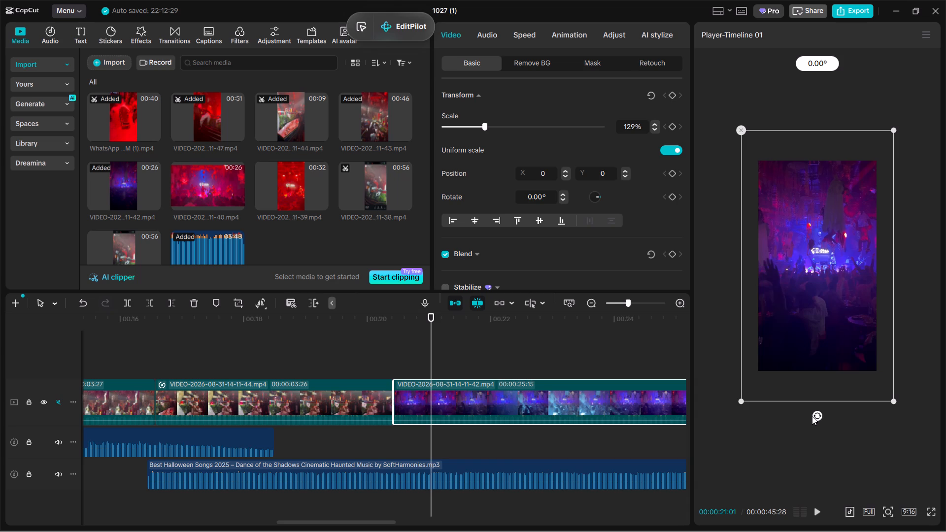
drag(812, 416, 808, 419)
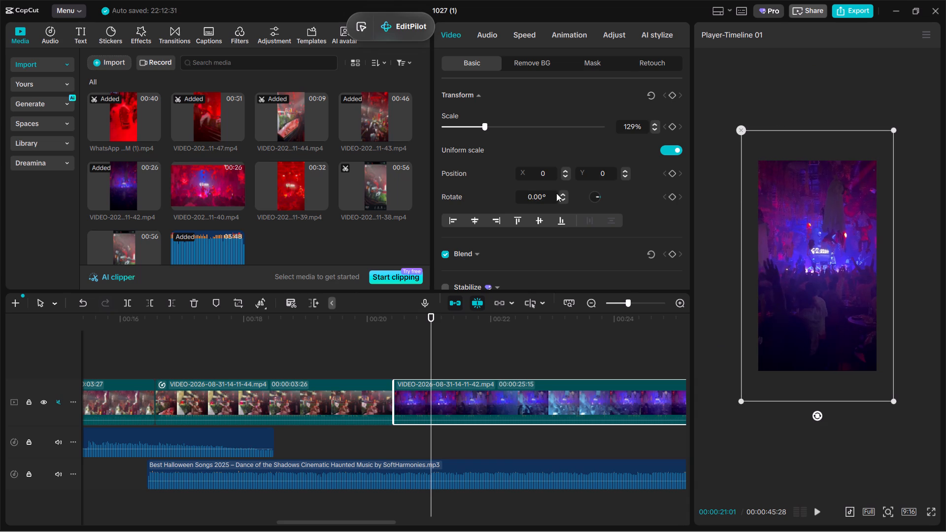
double_click(563, 195)
click(374, 355)
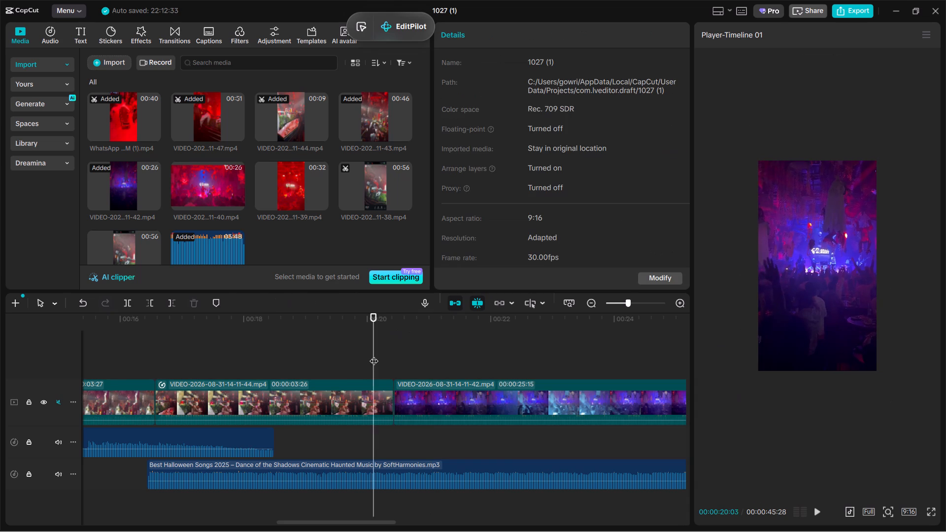
key(space)
key(space)
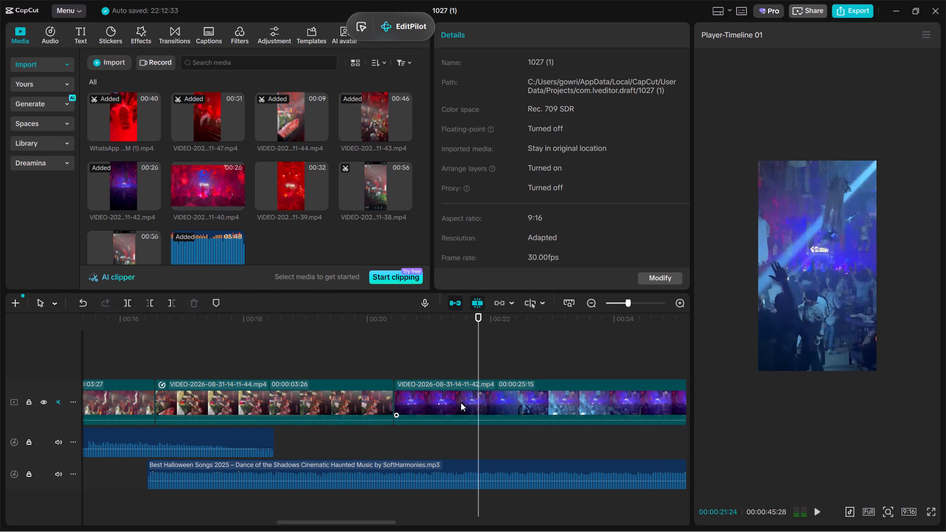
Trim the opening of the 11-42 clip to leave a duration of 00:00:24:28 and preview the new start.
click(461, 402)
drag(393, 396, 430, 414)
click(409, 359)
key(space)
key(space)
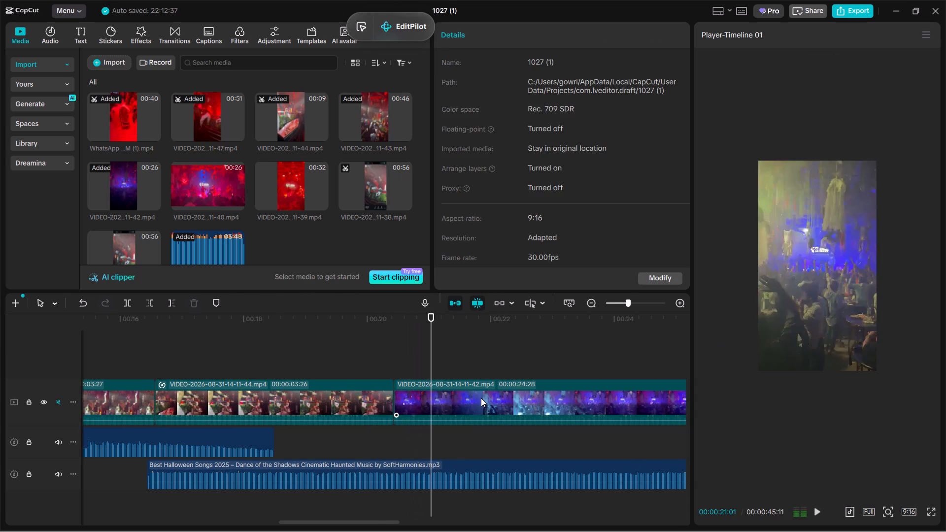
key(space)
key(space)
key(space)
key(space)
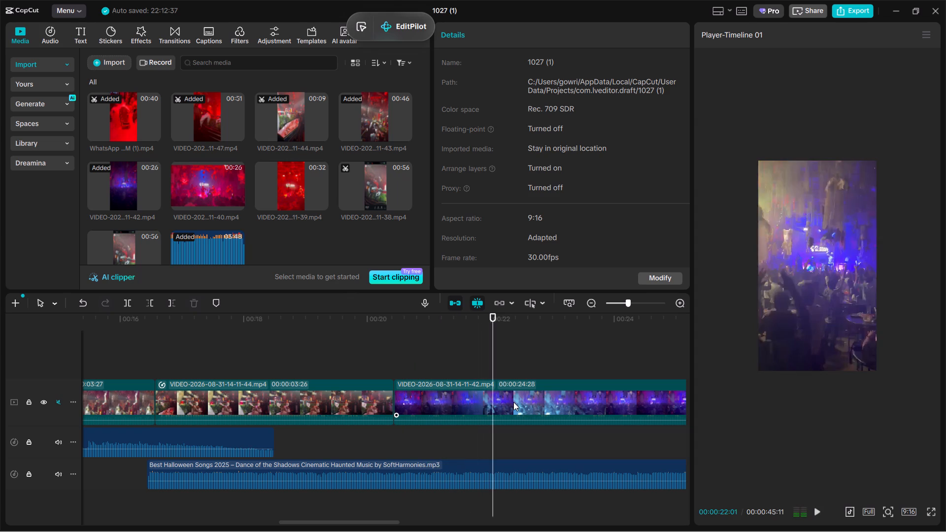
Split the 11-42 clip at 00:00:23:03 and delete the remaining footage after the split.
key(space)
click(515, 402)
key(space)
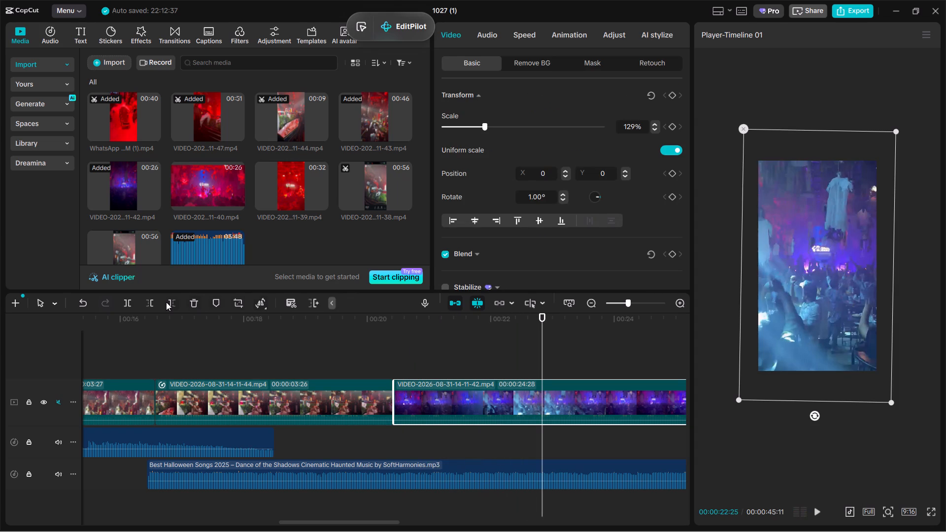
key(space)
key(space)
click(124, 300)
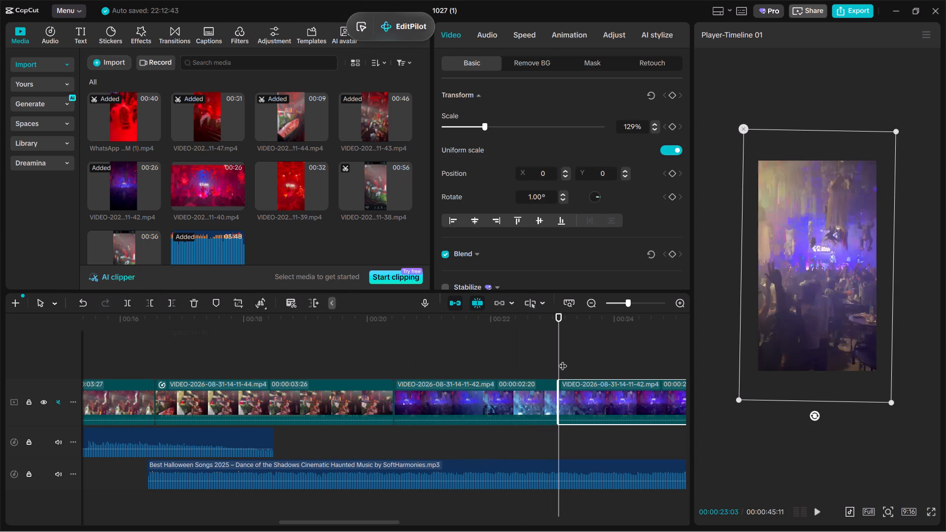
drag(563, 360, 514, 393)
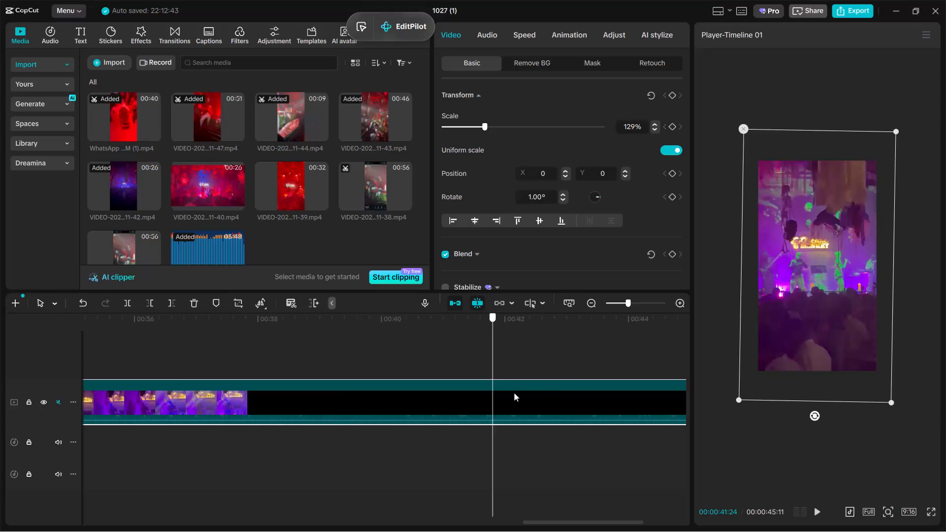
drag(514, 393, 454, 398)
key(BackSpace)
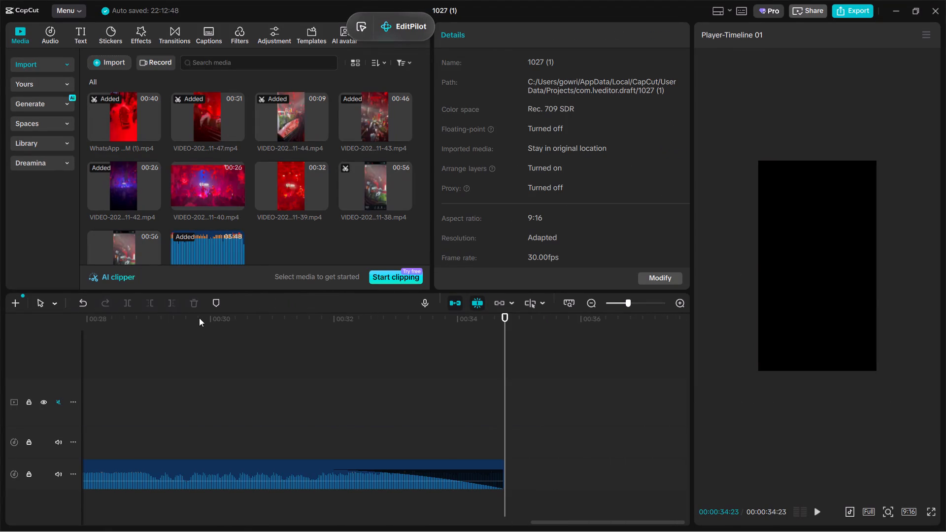
Play back the shortened 11-42 clip on the main track to check it through to its end.
click(219, 354)
drag(219, 354, 388, 394)
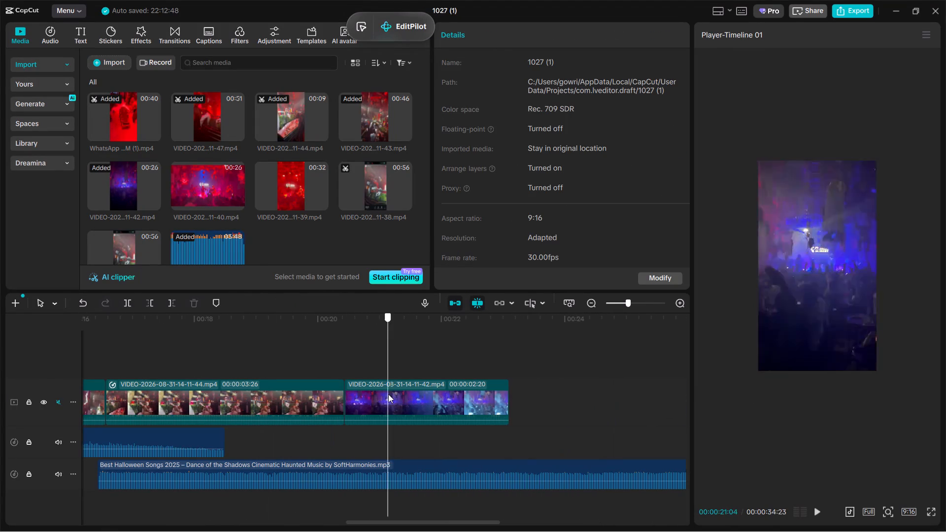
drag(388, 394, 424, 390)
key(space)
key(space)
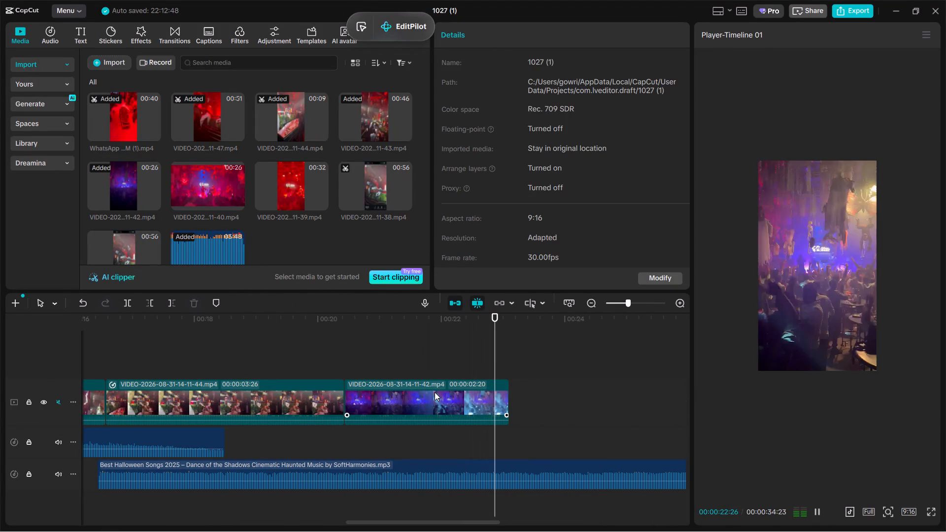
key(space)
key(space)
Preview the 11-38 clip, place the 11-39 clip on the main track directly after the 11-42 clip, and play across the join.
click(367, 191)
click(293, 186)
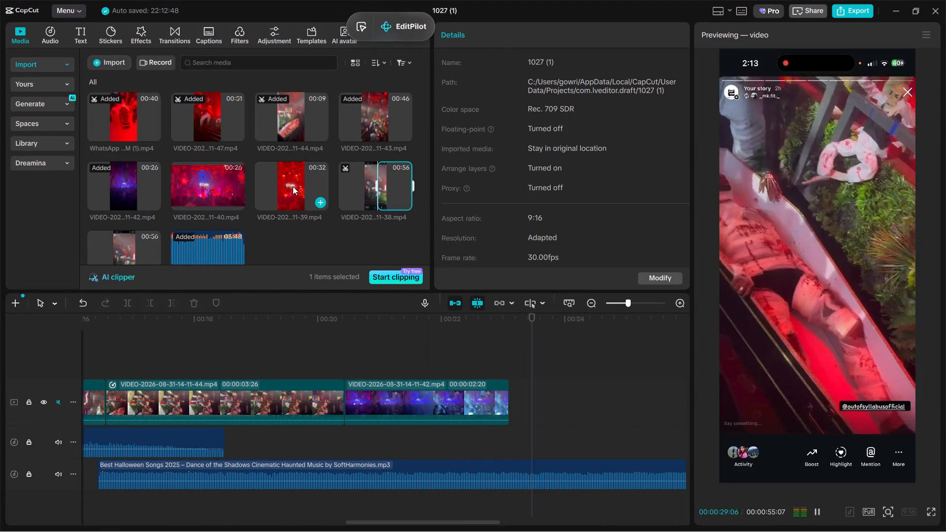
drag(283, 185, 536, 396)
click(494, 359)
key(space)
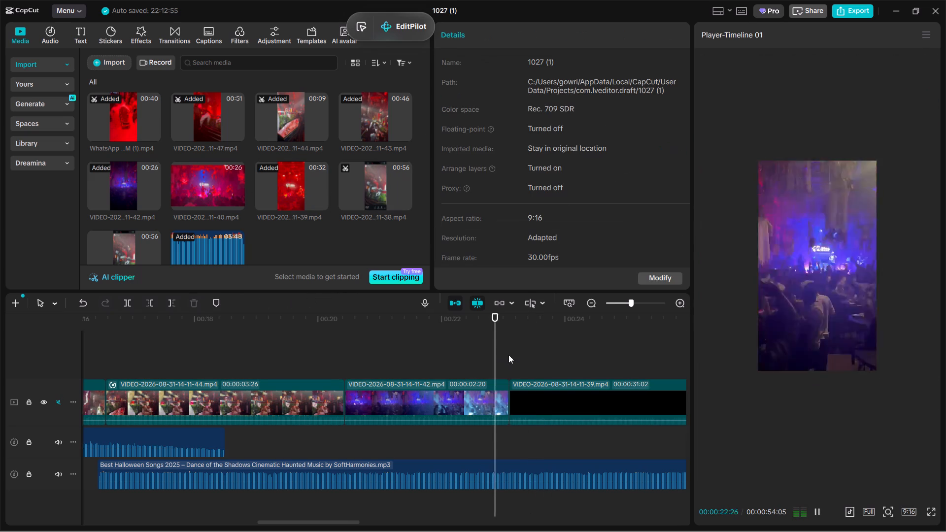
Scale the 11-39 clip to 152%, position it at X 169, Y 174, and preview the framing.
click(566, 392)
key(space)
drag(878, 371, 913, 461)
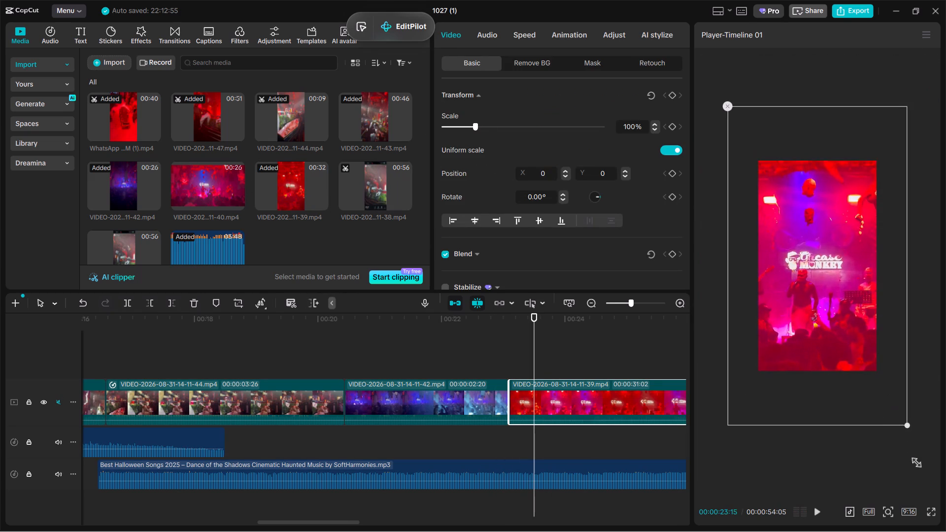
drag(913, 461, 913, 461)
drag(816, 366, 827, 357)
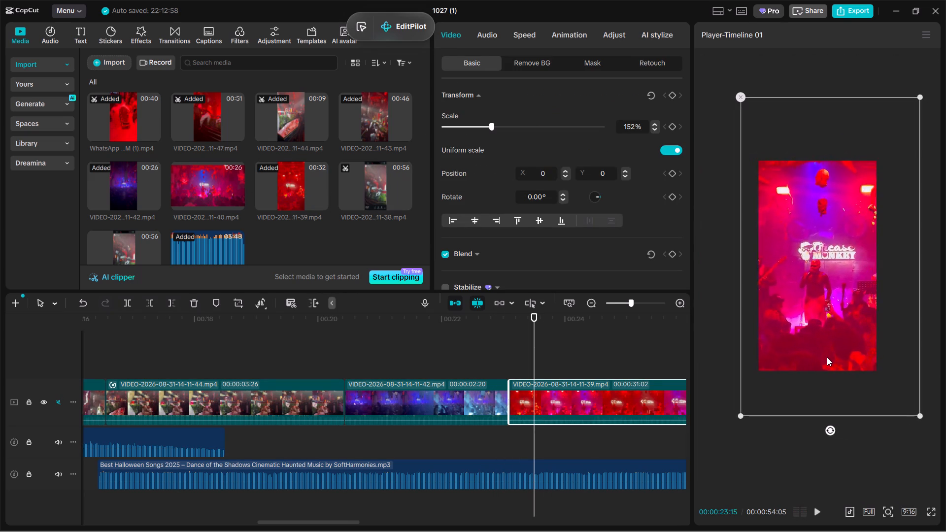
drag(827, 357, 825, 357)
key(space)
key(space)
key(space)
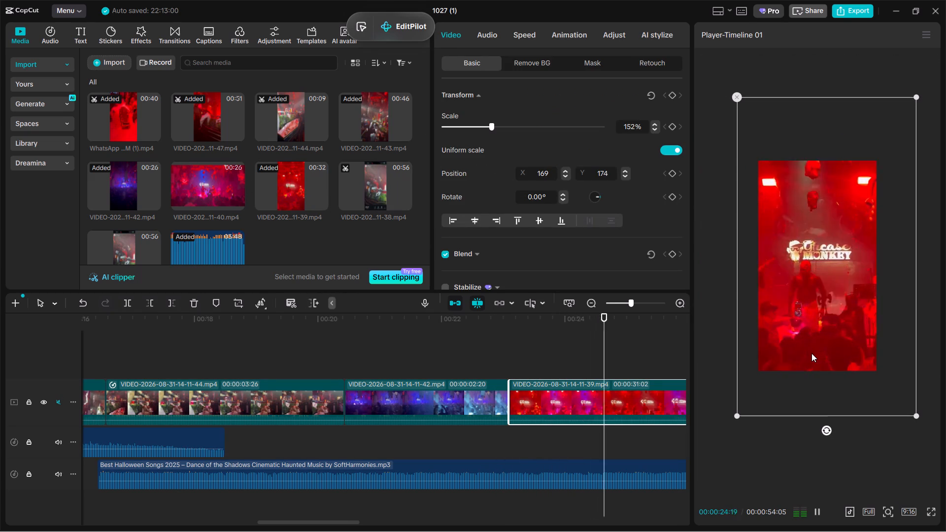
Using the performer around 00:00:31:27 as reference, scale the 11-39 clip to 129% and position it at X 315, Y 360.
click(623, 351)
drag(623, 351, 508, 363)
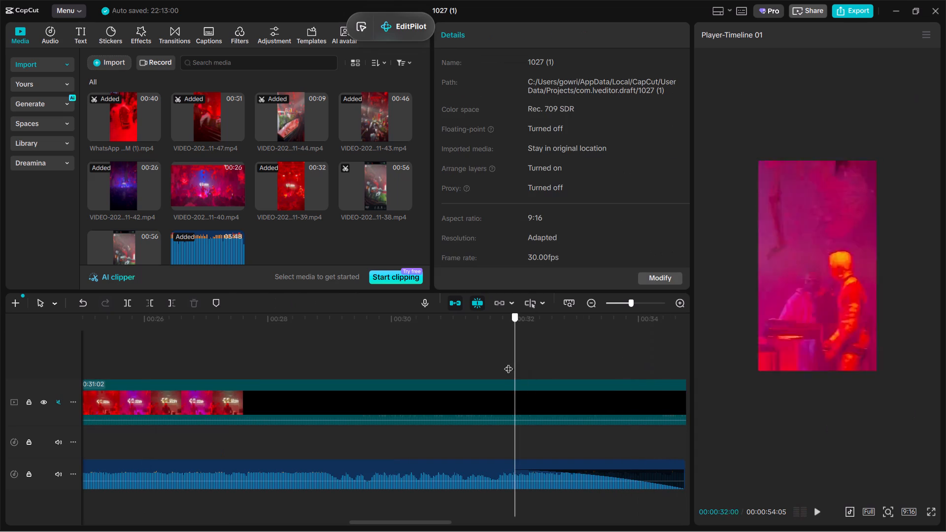
drag(508, 363, 509, 381)
click(532, 398)
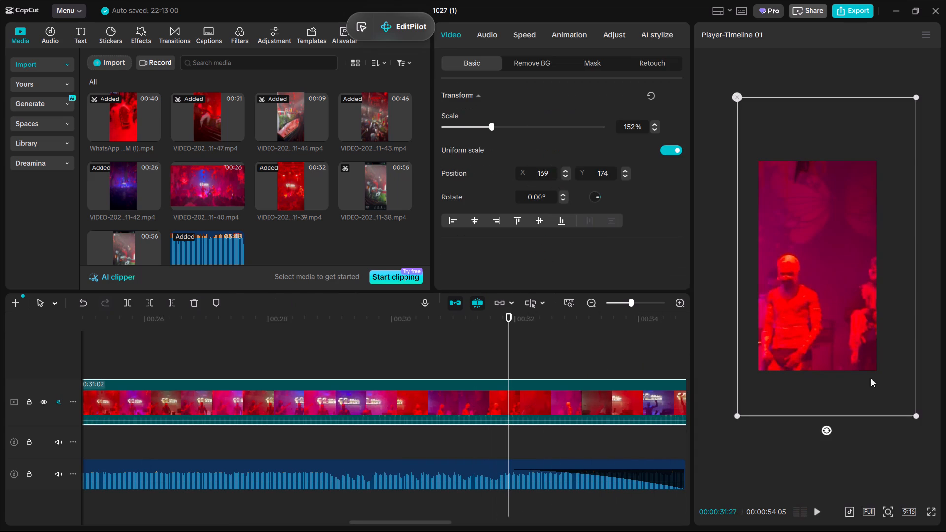
drag(895, 372, 903, 349)
drag(923, 394, 882, 373)
click(387, 369)
key(space)
ctrl+scroll(386, 368, down, 3)
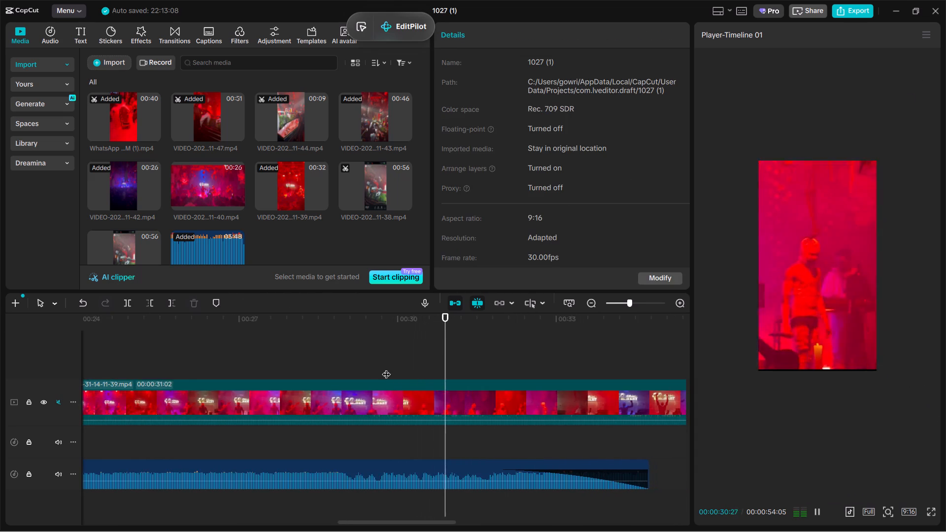
ctrl+scroll(386, 368, down, 3)
key(space)
click(800, 324)
drag(810, 321, 810, 334)
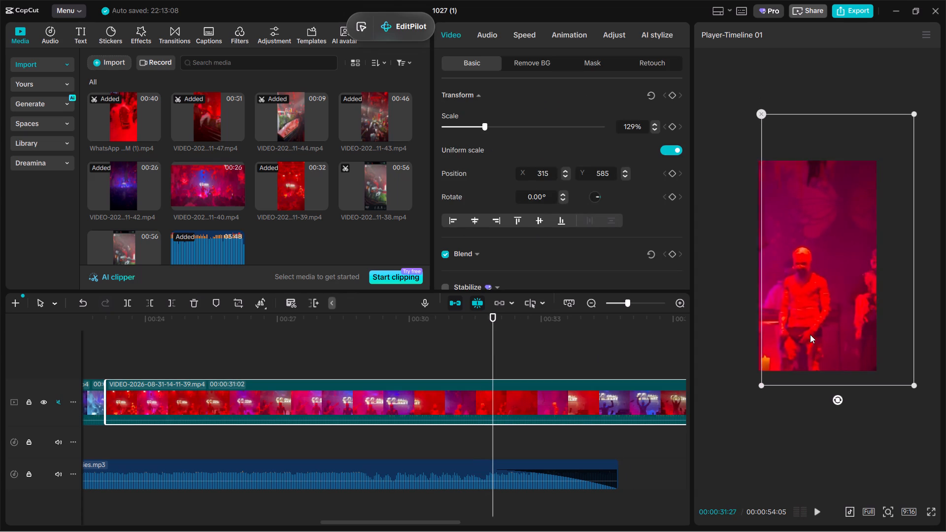
drag(810, 334, 807, 333)
Play and scrub through the 11-39 clip towards its end and back near its start to examine which moments to use.
key(space)
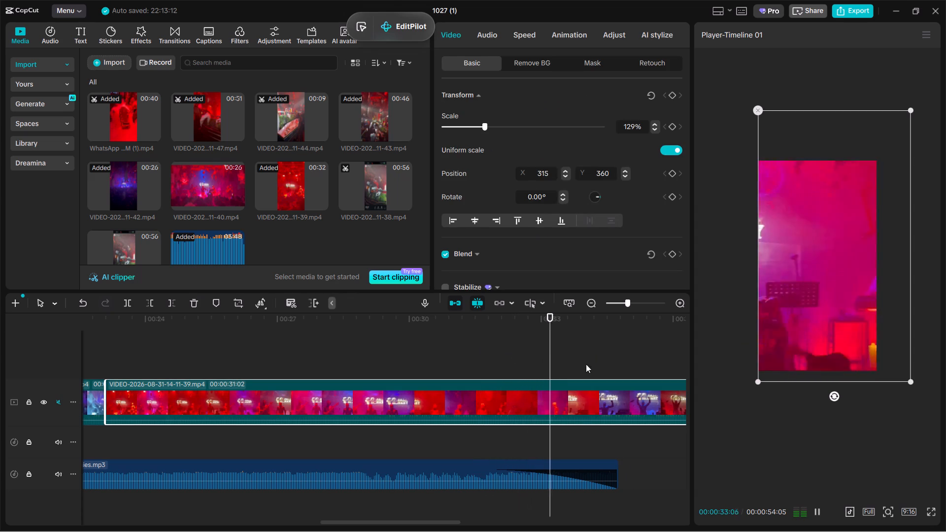
click(597, 364)
drag(597, 364, 602, 366)
key(space)
key(space)
click(614, 396)
drag(615, 368, 541, 386)
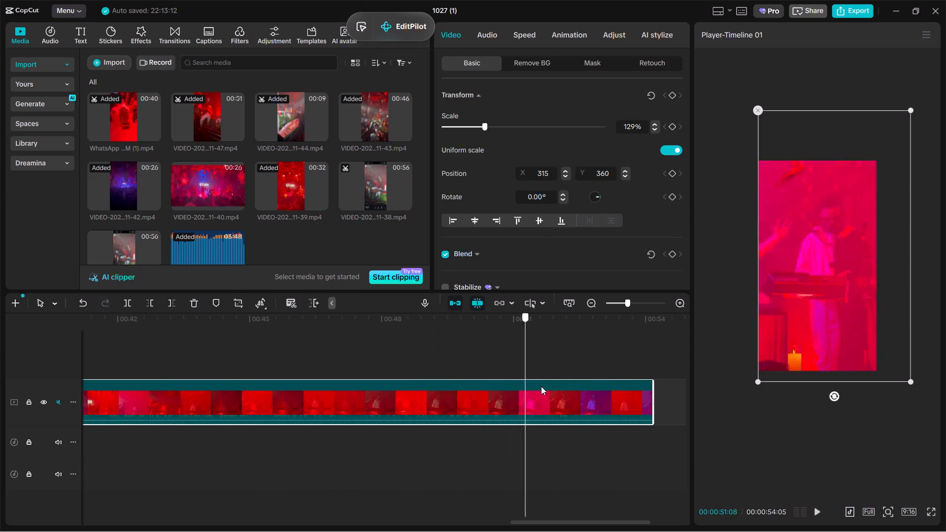
drag(541, 386, 533, 384)
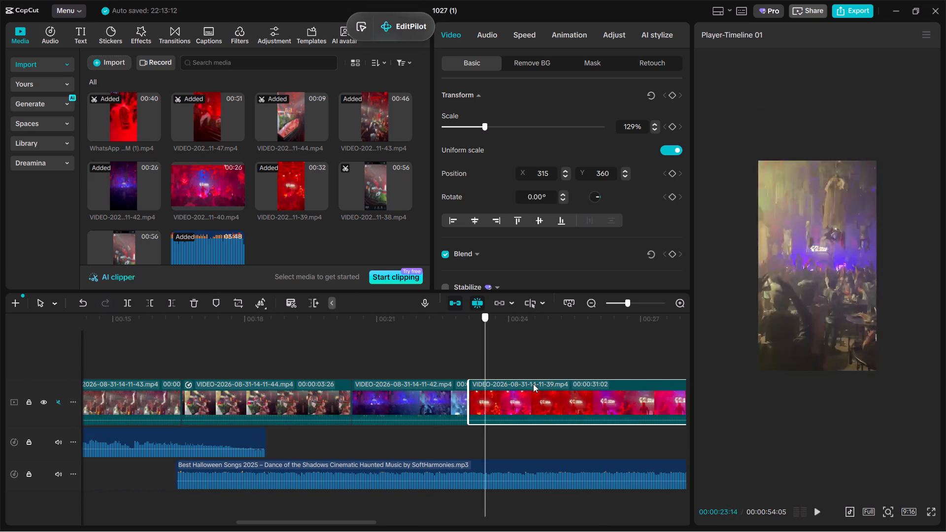
drag(533, 384, 508, 386)
key(space)
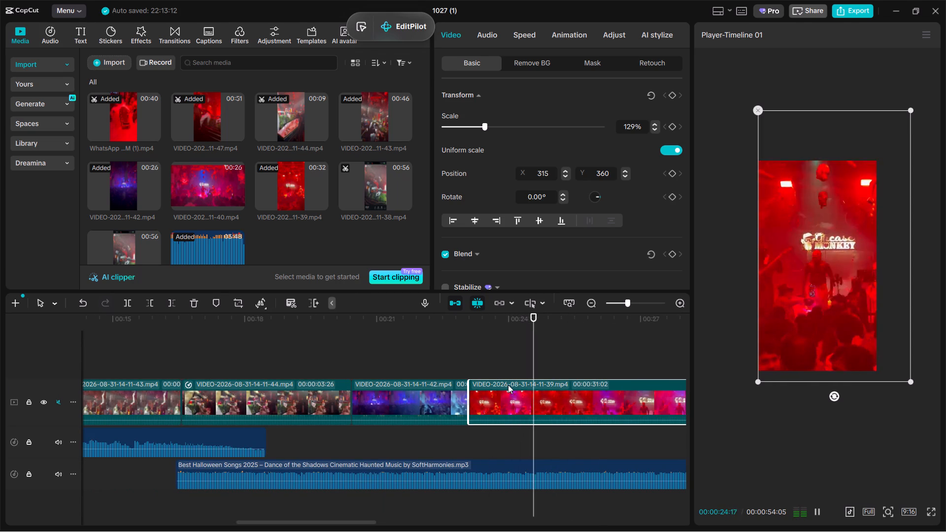
At 00:00:27:00, scale the 11-39 clip to 136% and delete its footage before that point, previewing the new start.
click(626, 355)
drag(626, 355, 641, 362)
click(651, 388)
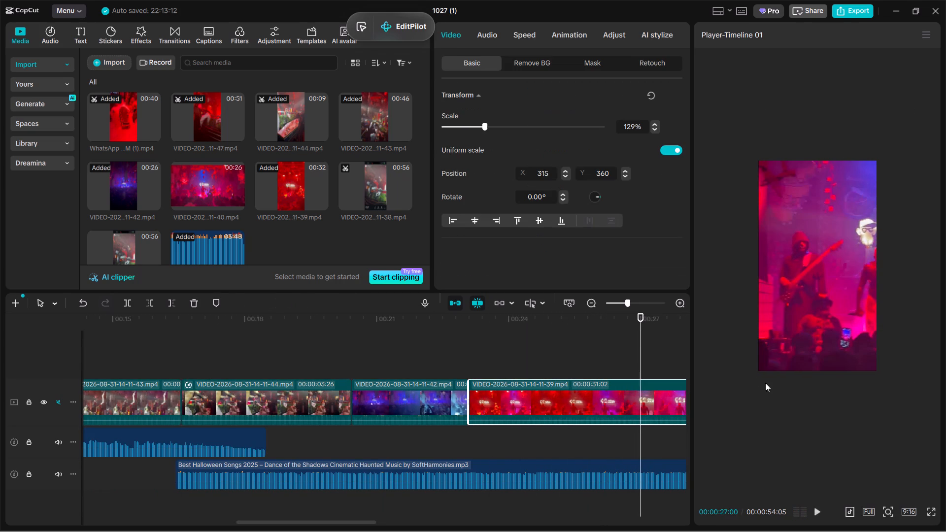
drag(911, 382, 917, 394)
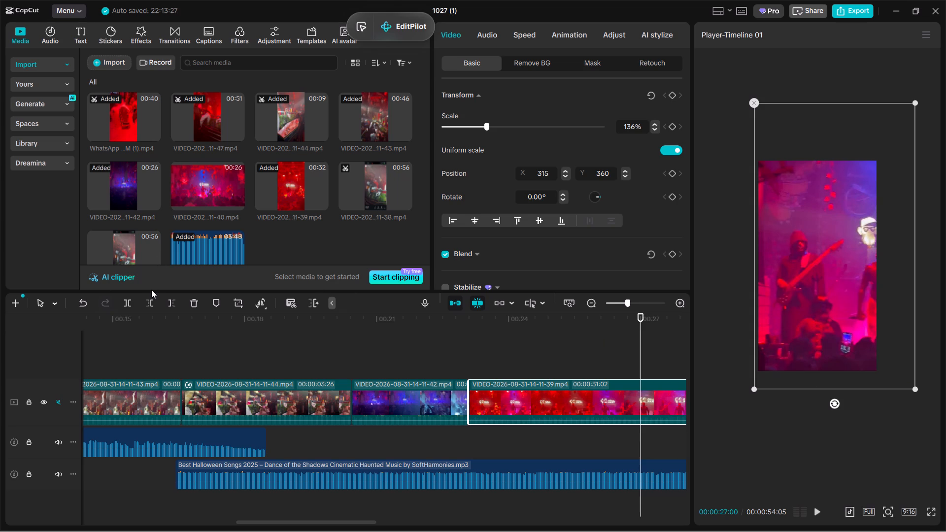
click(151, 302)
key(space)
key(space)
key(space)
key(space)
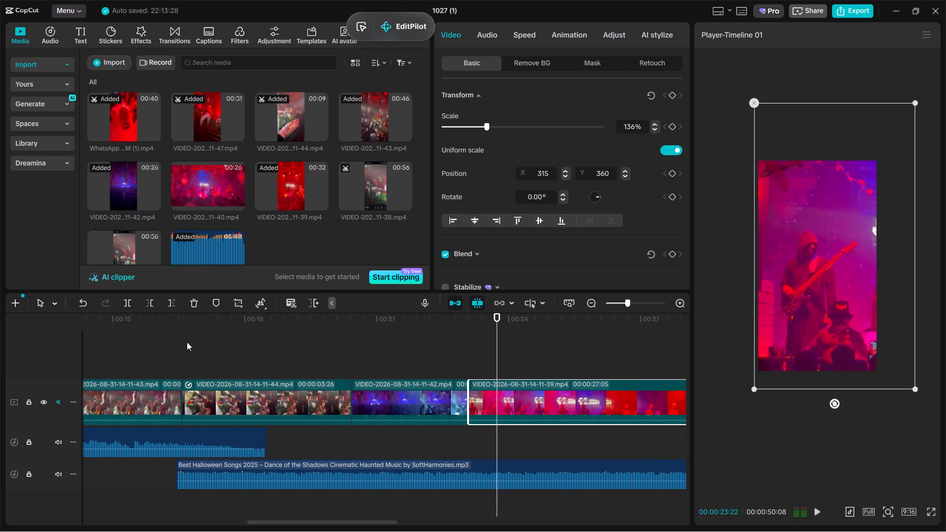
Split the trimmed 11-39 clip at 00:00:23:29.
key(space)
key(space)
click(126, 304)
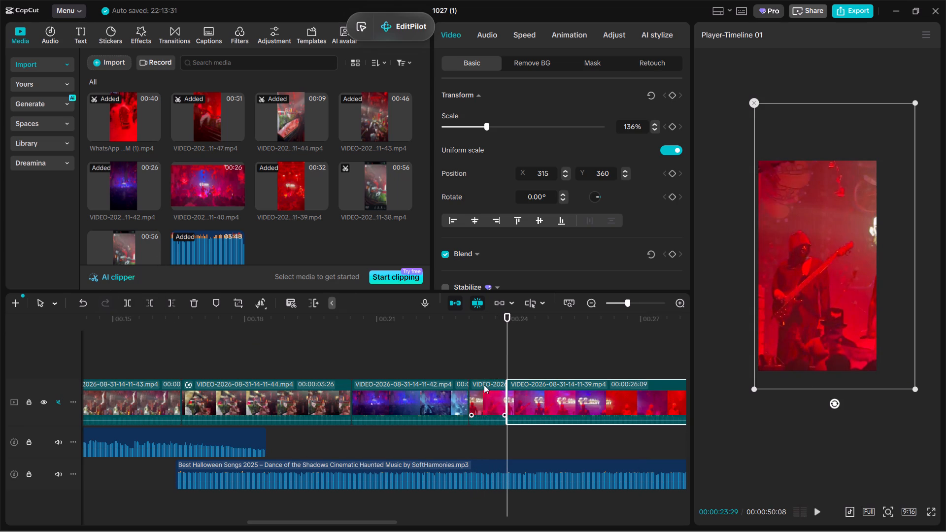
Trim the opening of the second 11-39 piece to leave a duration of 00:00:23:28 and preview its new start.
drag(507, 350, 611, 379)
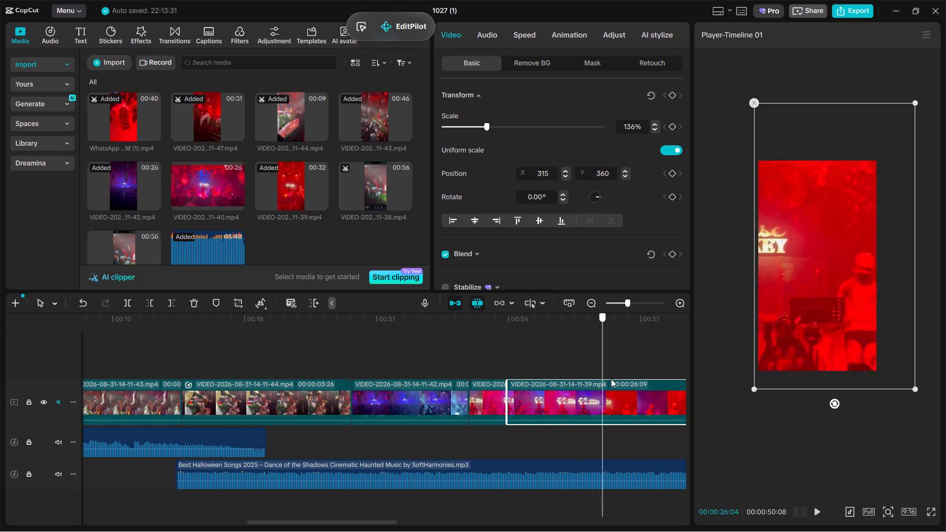
drag(611, 379, 611, 382)
click(150, 301)
key(space)
key(space)
key(space)
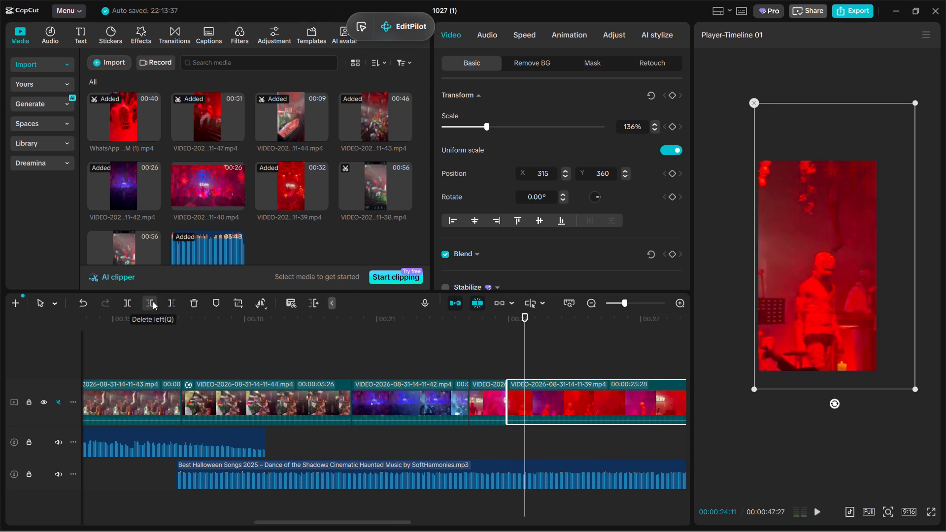
Split the second 11-39 piece after the performer's shot, leaving a remainder of 00:00:22:11, and play on through the remaining footage.
key(space)
key(space)
key(space)
key(space)
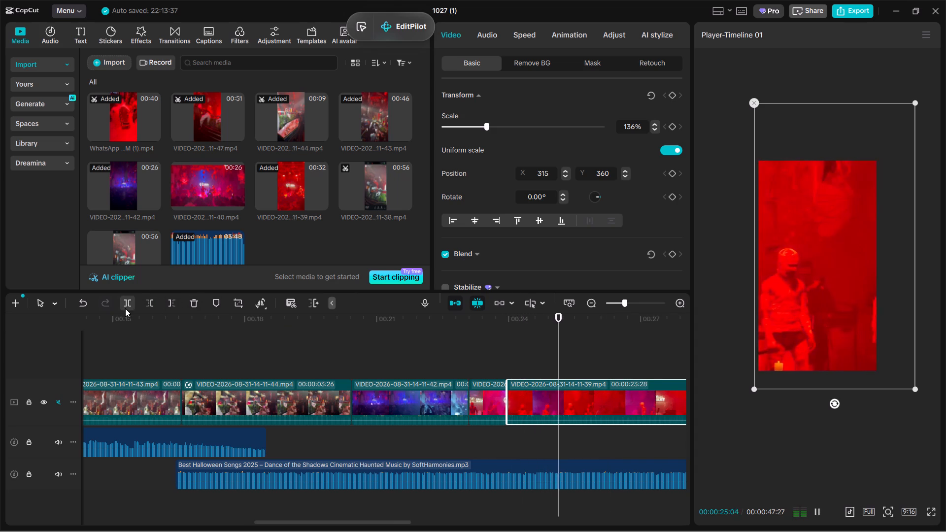
click(125, 308)
key(space)
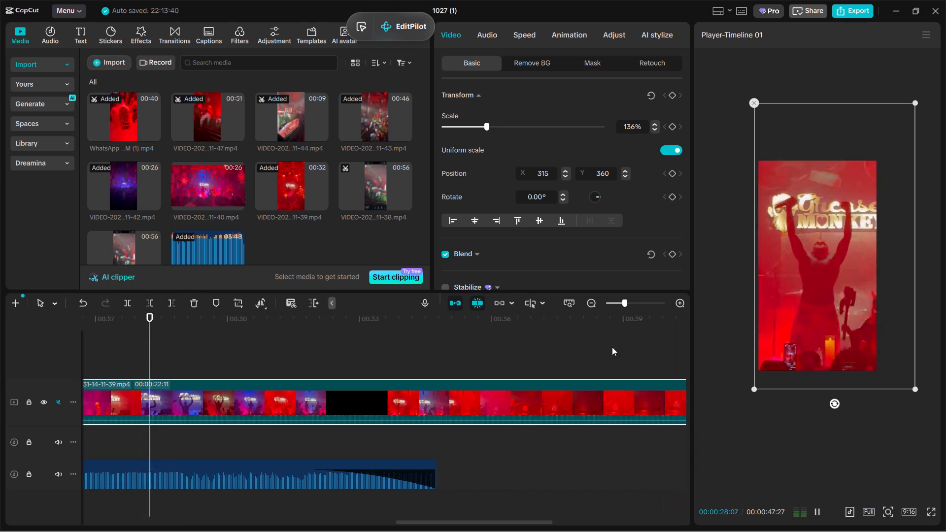
Slow the first 11-39 piece, showing the guitarist, to 0.47x with Smooth slow-mo turned on and play it back.
click(138, 337)
drag(138, 337, 101, 336)
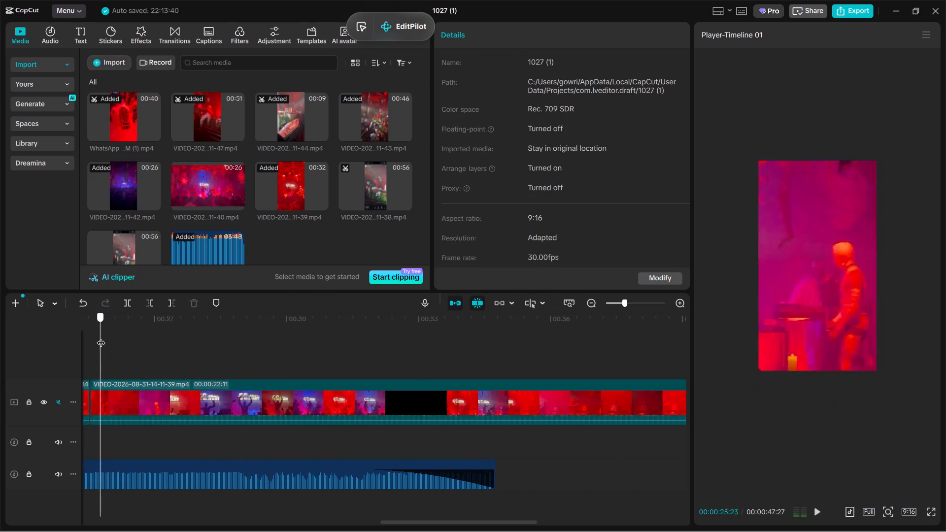
drag(101, 336, 147, 365)
click(152, 392)
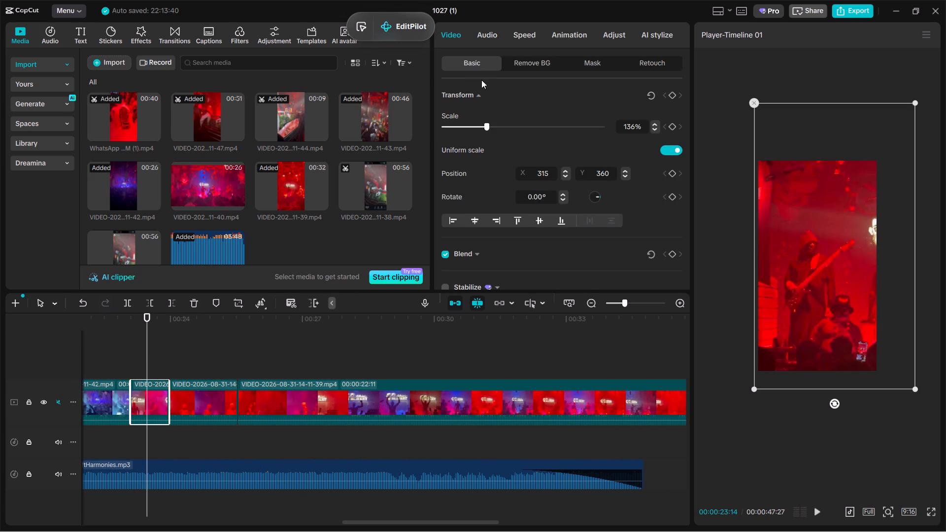
click(527, 29)
drag(472, 109, 461, 114)
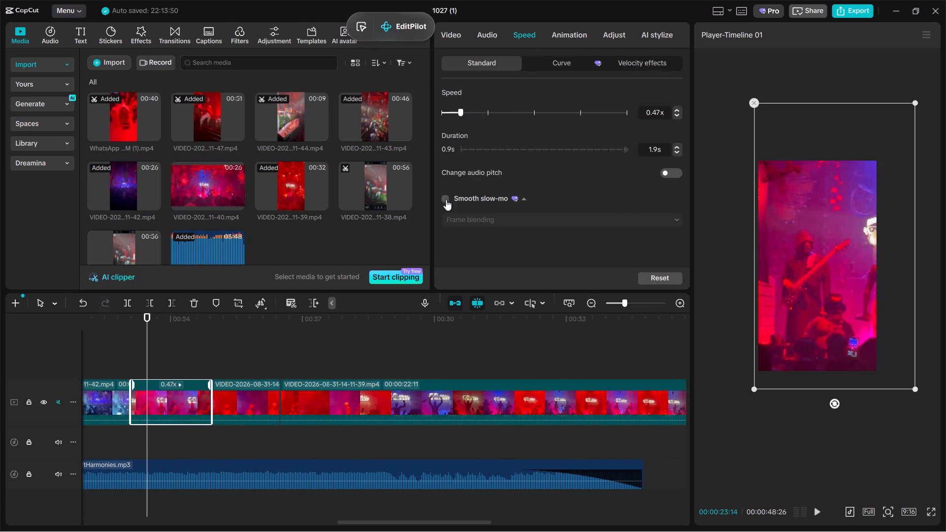
click(446, 199)
click(472, 217)
click(510, 270)
click(121, 351)
key(space)
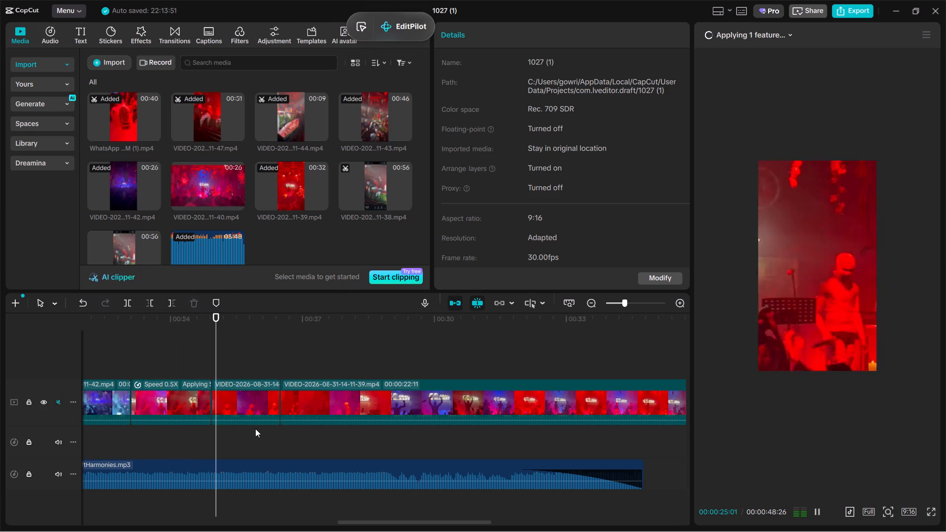
Slow the second 11-39 piece to 0.54x and turn on Smooth slow-mo using Optical flow.
ctrl+scroll(255, 428, down, 1)
key(space)
click(236, 405)
click(520, 33)
drag(471, 109, 460, 112)
click(446, 198)
click(458, 224)
click(486, 280)
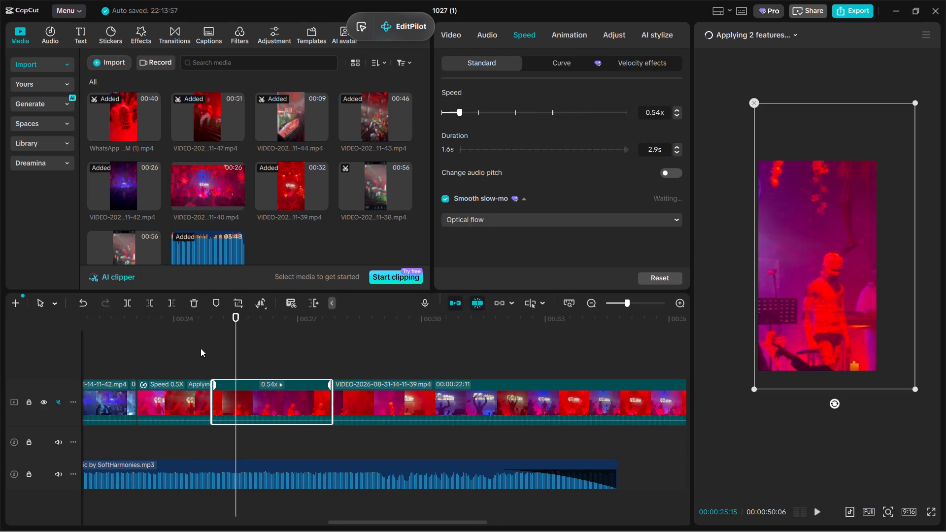
Play back both slowed pieces, position the second slowed 11-39 piece at X 101, Y 383, and preview the new framing.
click(140, 359)
key(space)
ctrl+scroll(140, 359, down, 6)
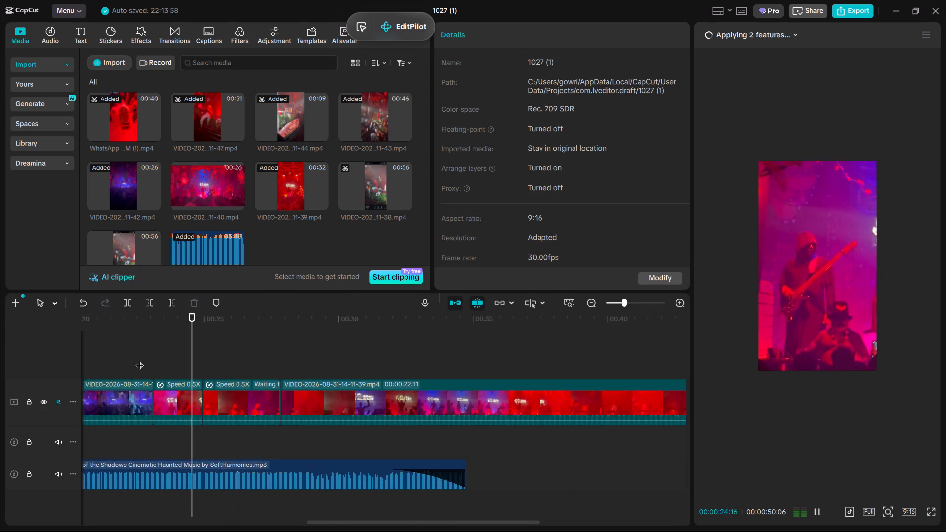
ctrl+scroll(140, 359, up, 7)
key(space)
key(space)
key(space)
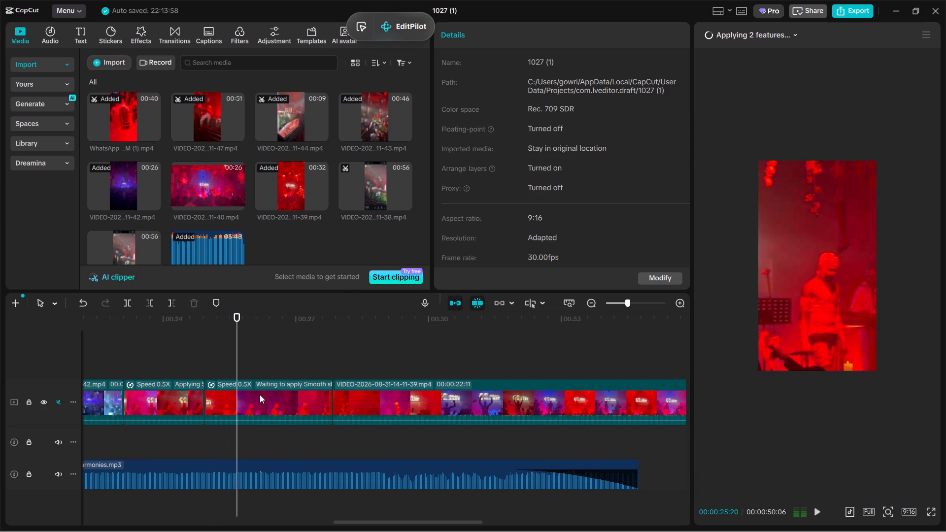
click(260, 395)
drag(837, 326, 825, 325)
click(204, 358)
key(space)
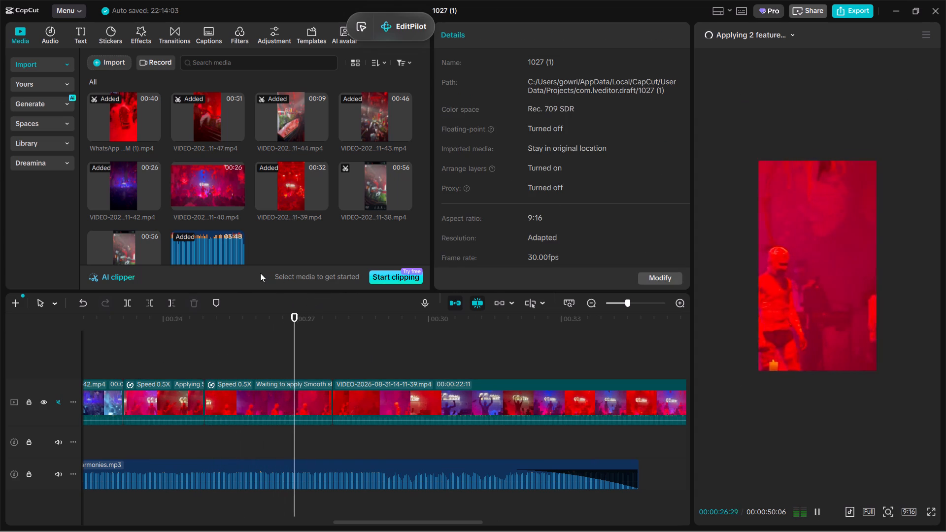
ctrl+scroll(307, 380, down, 2)
key(space)
Add a transform keyframe to the second slowed 11-39 piece and move it to about 00:00:26:03.
click(267, 355)
drag(267, 355, 259, 358)
key(space)
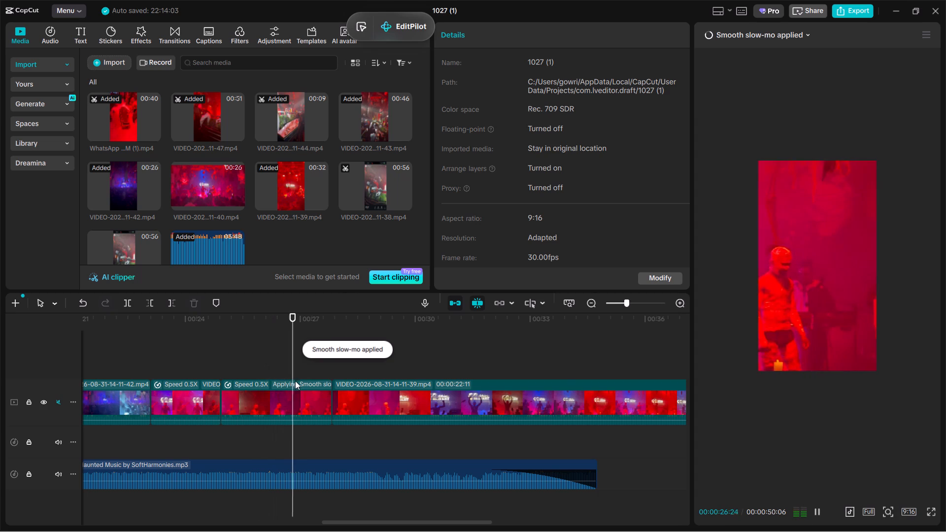
key(space)
click(297, 391)
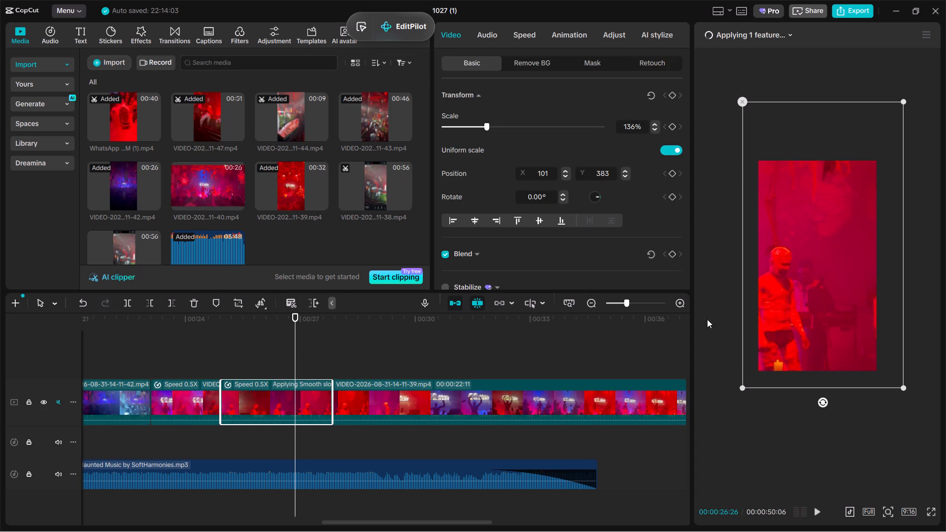
click(672, 91)
drag(295, 404, 267, 401)
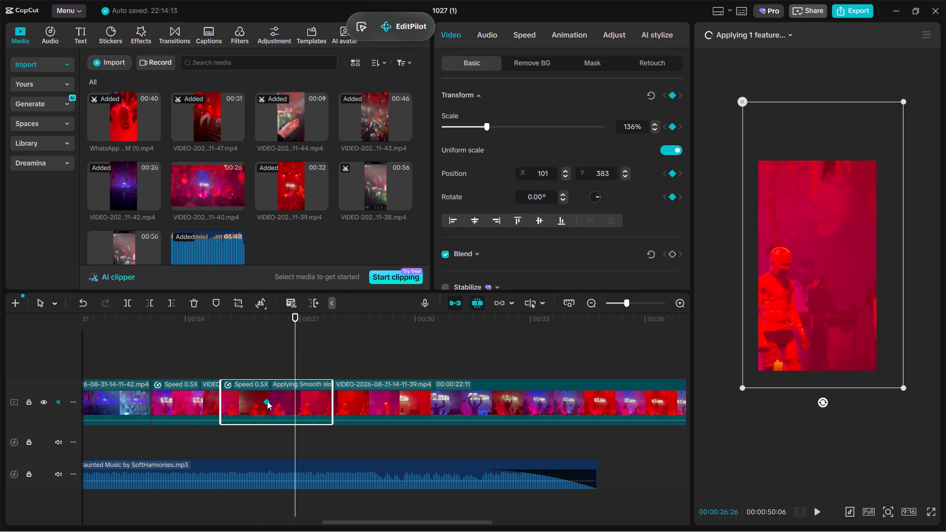
drag(267, 401, 266, 400)
click(264, 398)
click(264, 400)
At 00:00:26:10, reposition the second slowed 11-39 piece to X 281, Y 416 as another keyframe and scrub past it.
drag(266, 362, 269, 365)
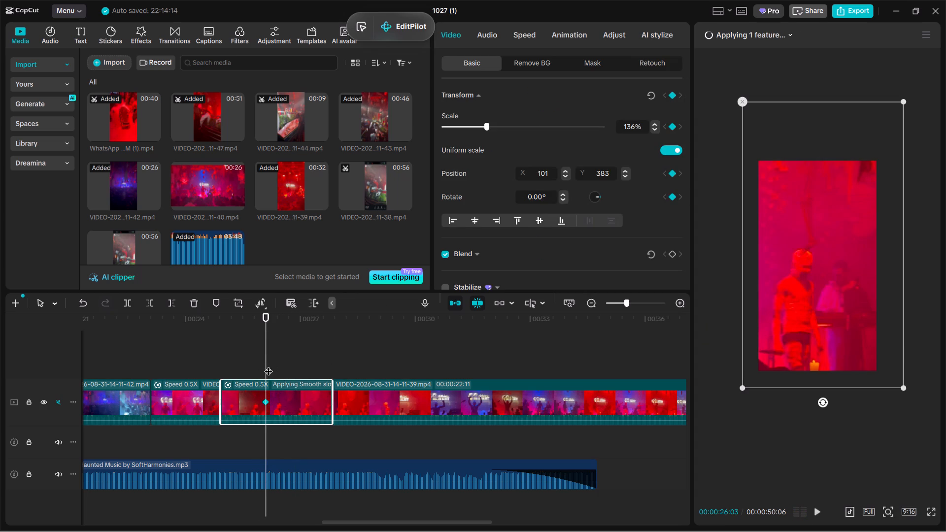
drag(269, 365, 275, 369)
drag(824, 315, 834, 313)
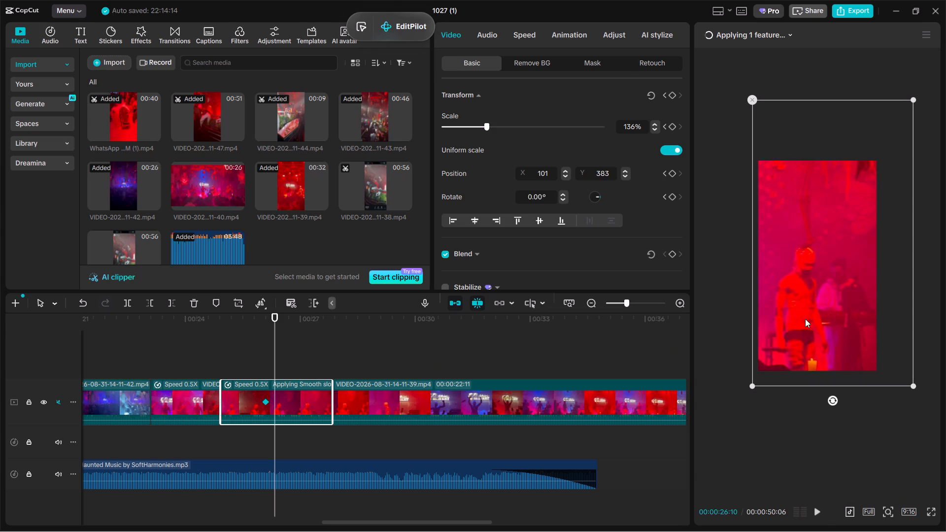
drag(275, 361, 294, 368)
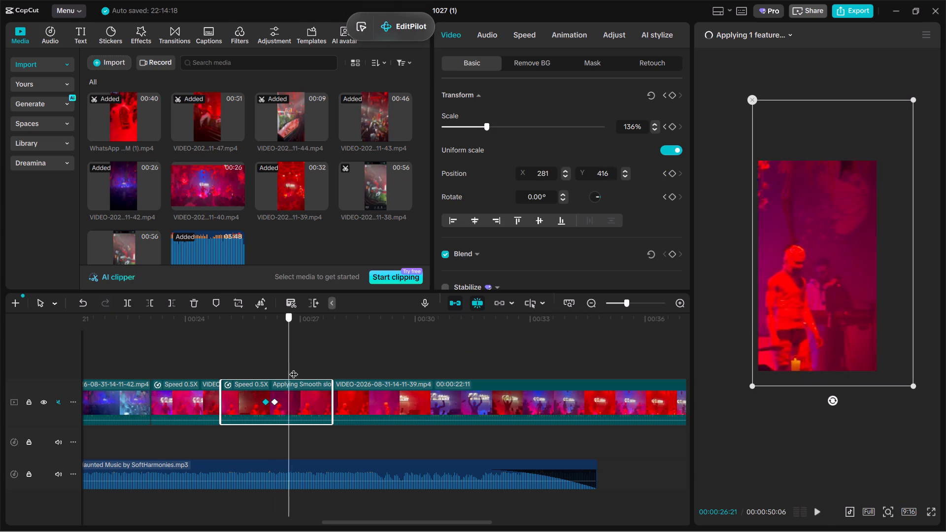
Near 00:00:27, reposition the second slowed 11-39 piece to X 391, Y 428 as another keyframe and play back the movement.
drag(294, 368, 303, 369)
drag(833, 350, 837, 350)
drag(300, 369, 321, 373)
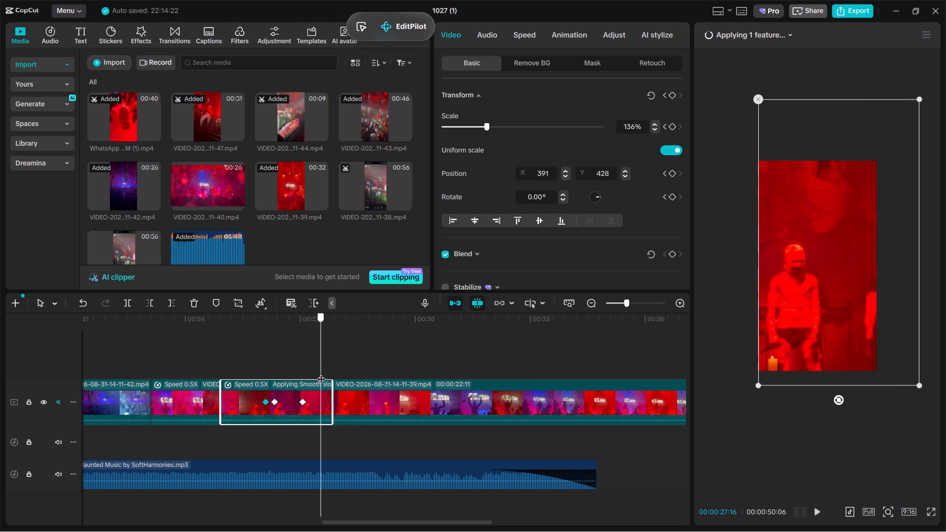
drag(321, 373, 318, 366)
click(217, 355)
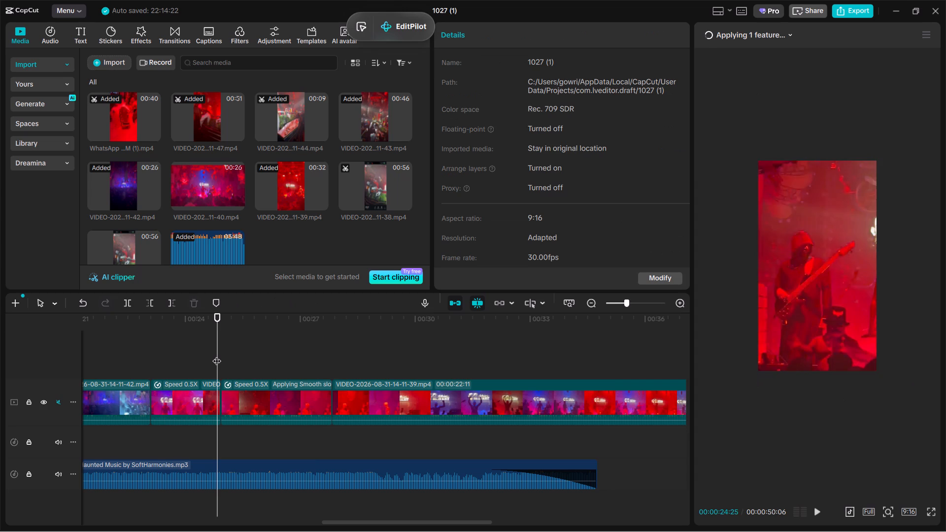
key(space)
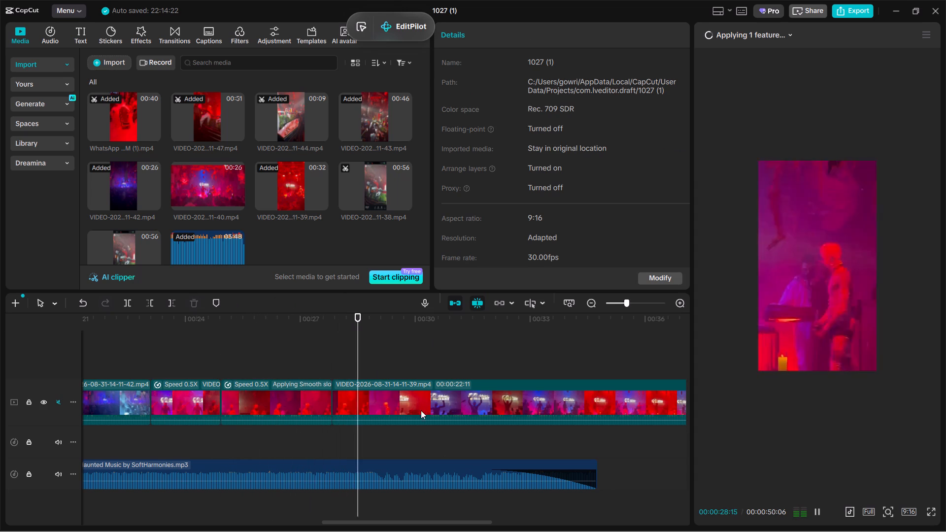
click(306, 370)
key(space)
Find a moment late in the long last 11-39 clip and split it at 00:00:43:15.
click(344, 368)
drag(344, 368, 432, 388)
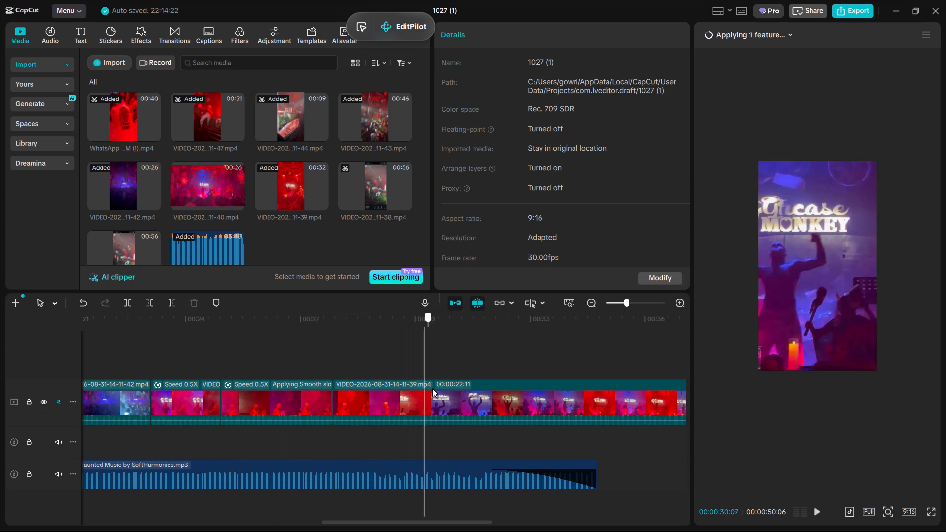
drag(432, 388, 639, 385)
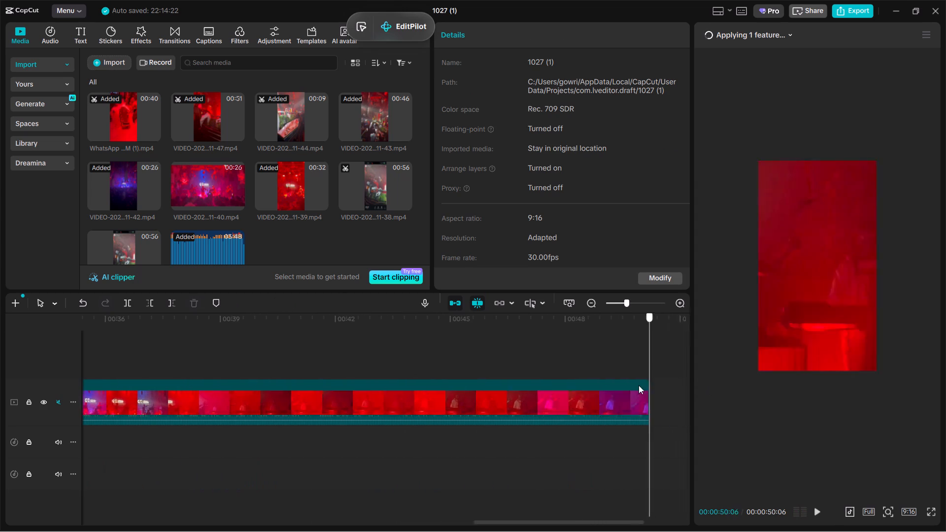
drag(639, 385, 430, 420)
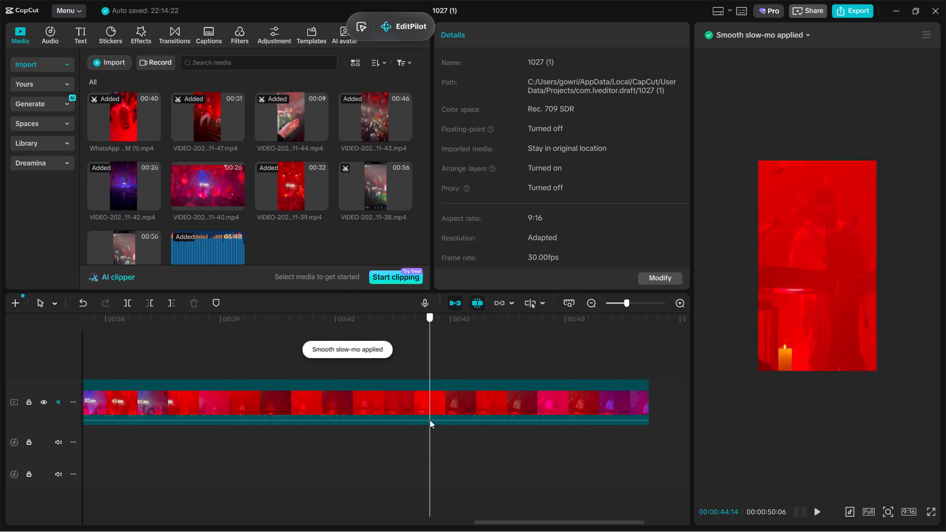
drag(430, 420, 393, 439)
click(390, 420)
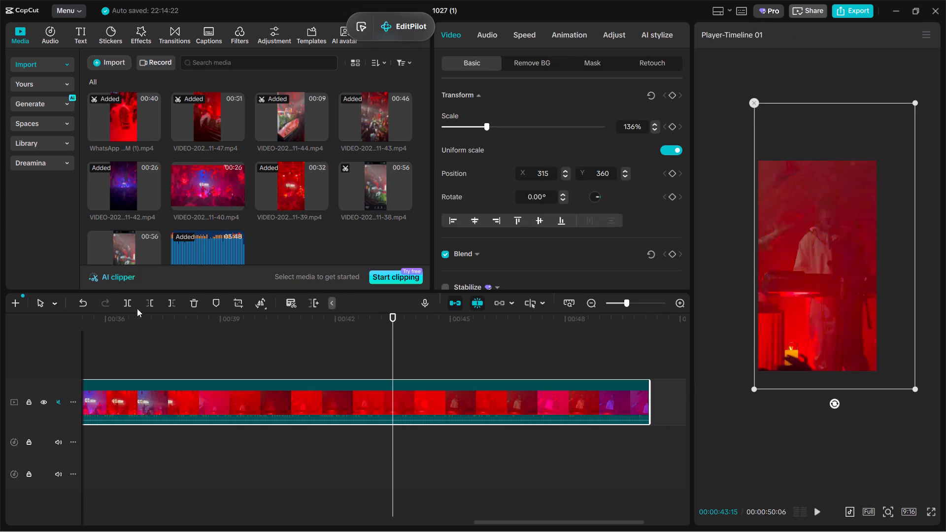
click(125, 300)
Move the split-off 6:21 end piece directly after the second slowed 11-39 piece, ahead of the 15:20 piece.
drag(603, 407, 154, 457)
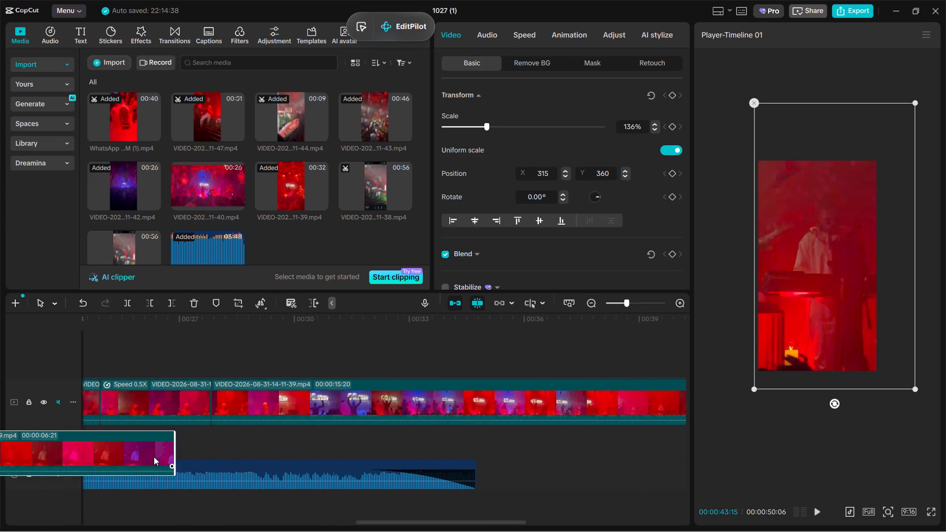
drag(154, 457, 346, 410)
Reframe the moved 11-39 piece to 106% scale at position X 0, Y 0.
click(219, 353)
key(space)
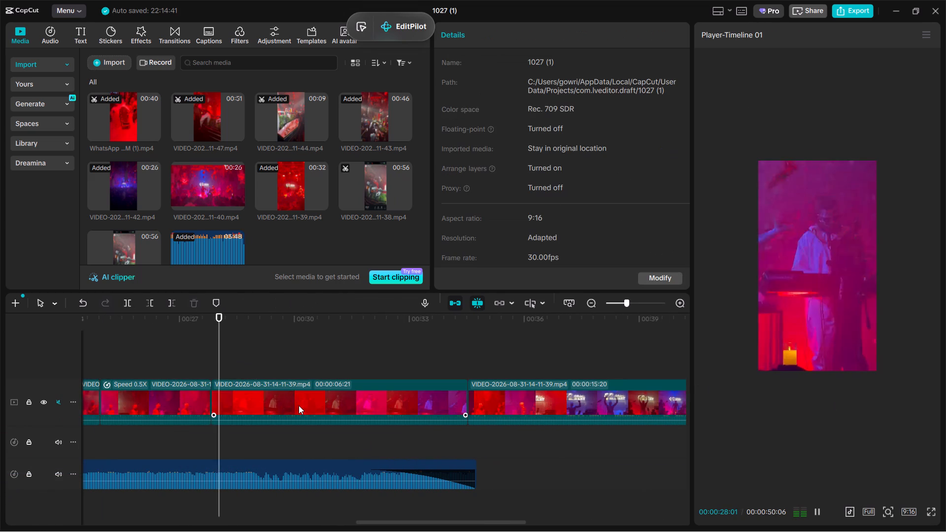
click(299, 405)
drag(801, 278, 787, 305)
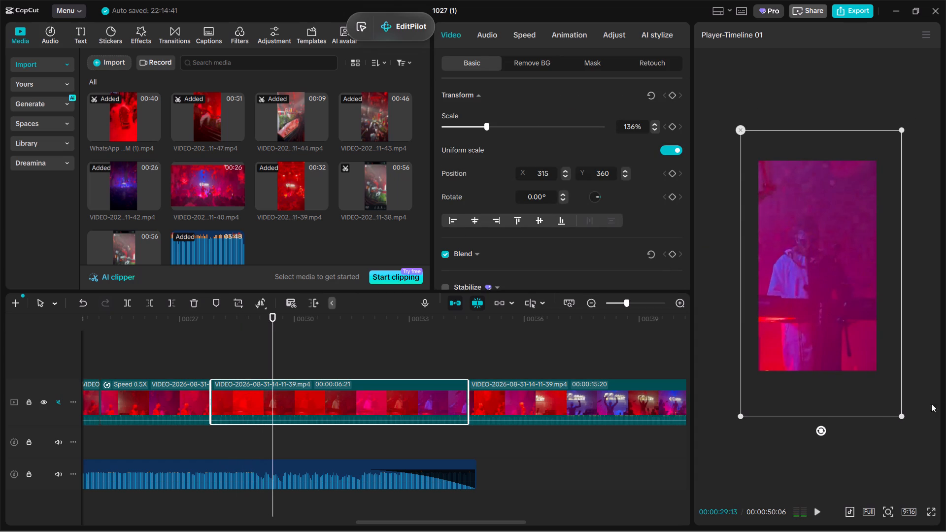
drag(902, 417, 888, 401)
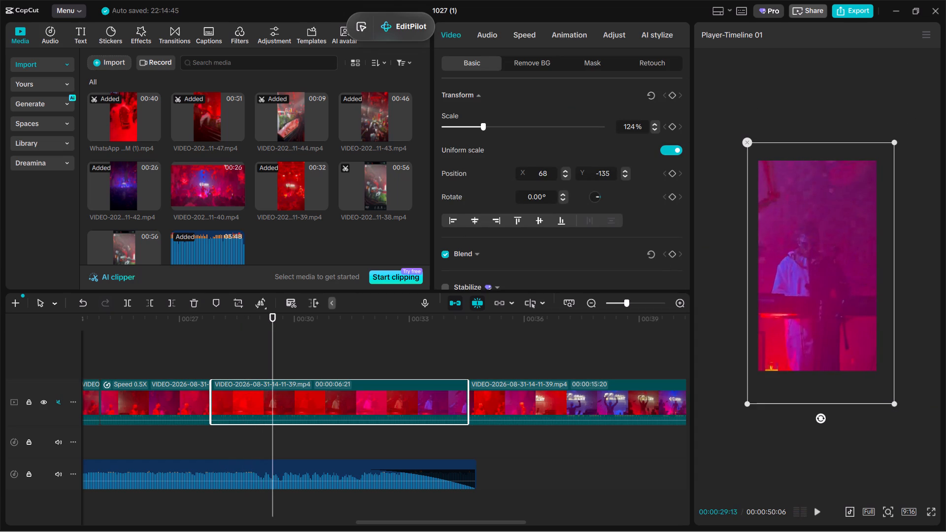
drag(898, 401, 866, 381)
drag(852, 361, 848, 348)
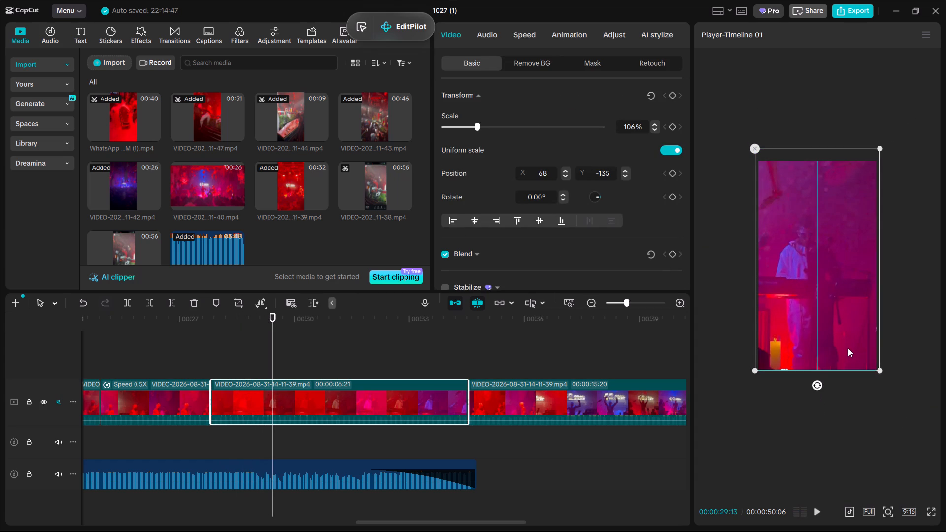
drag(848, 348, 852, 352)
Play into the reframed 106% piece and cut off everything in it after a point just before 00:00:30.
click(182, 365)
key(space)
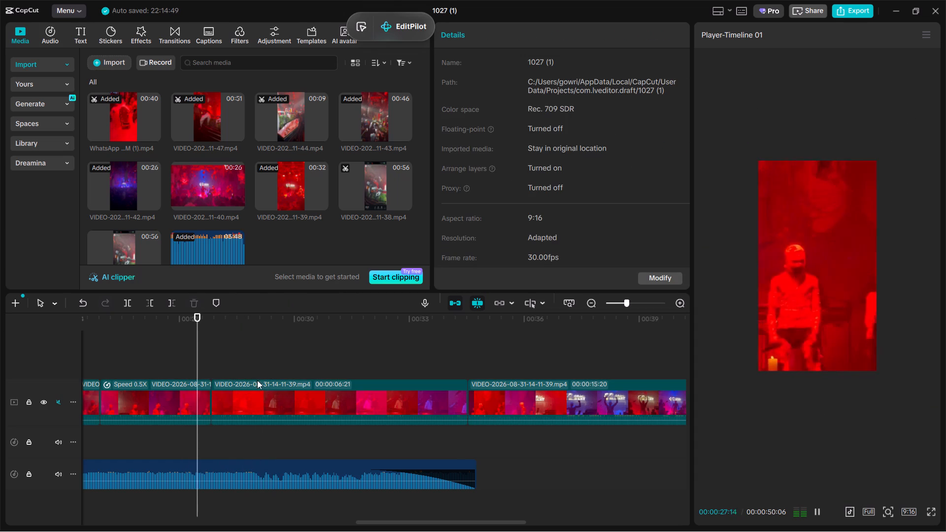
click(258, 395)
key(space)
key(space)
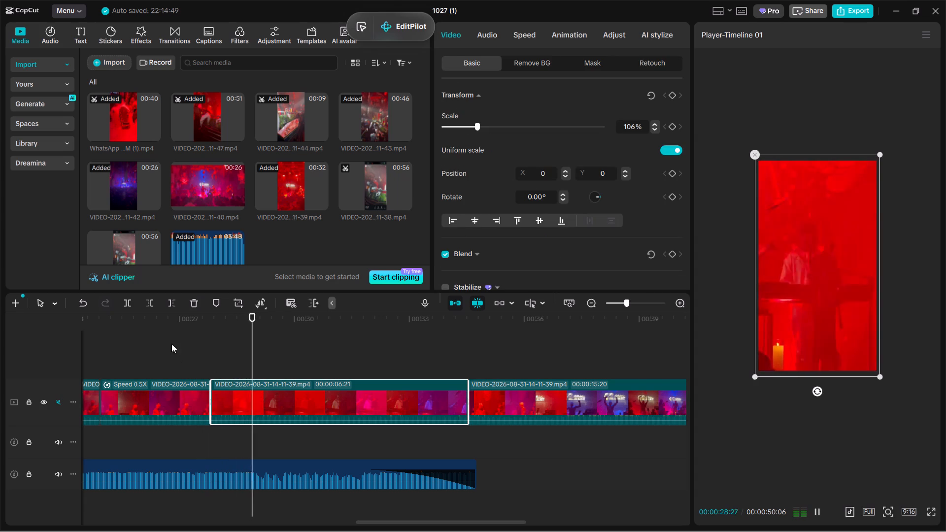
click(173, 306)
Play and scrub through the 11-39 piece that follows, examining the footage around 00:00:32.
key(space)
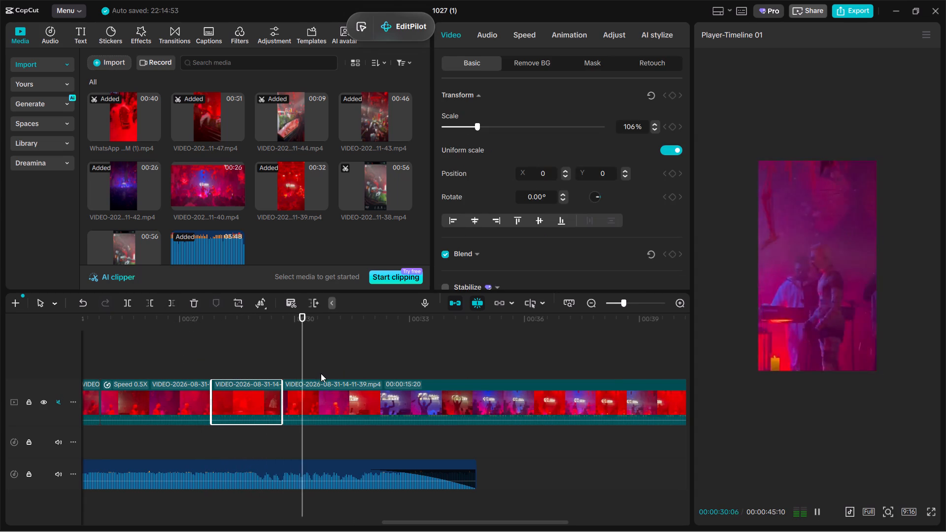
ctrl+scroll(330, 375, down, 3)
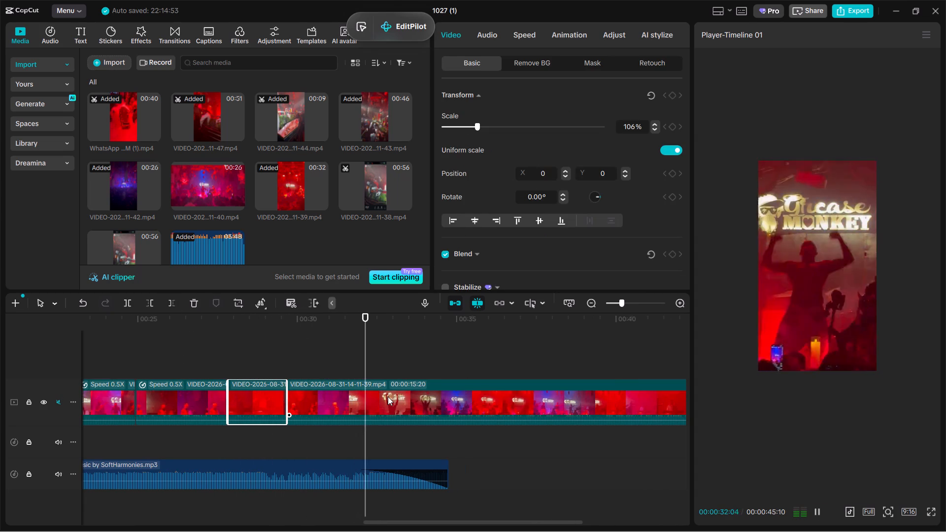
key(space)
click(376, 372)
drag(376, 372, 349, 373)
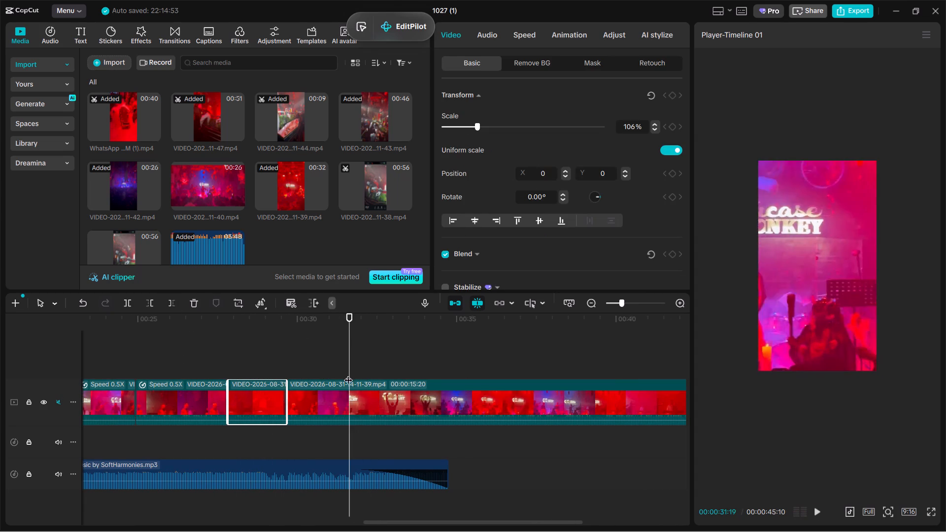
key(space)
key(space)
click(372, 400)
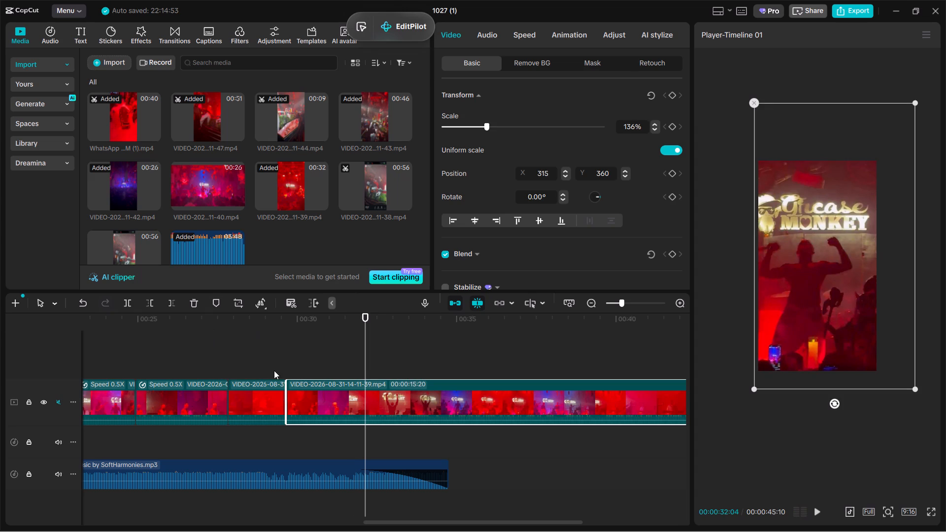
Extend the end of the 106% 11-39 piece to about 00:00:31 and play across the cut.
click(267, 368)
click(266, 401)
key(space)
drag(287, 406, 310, 415)
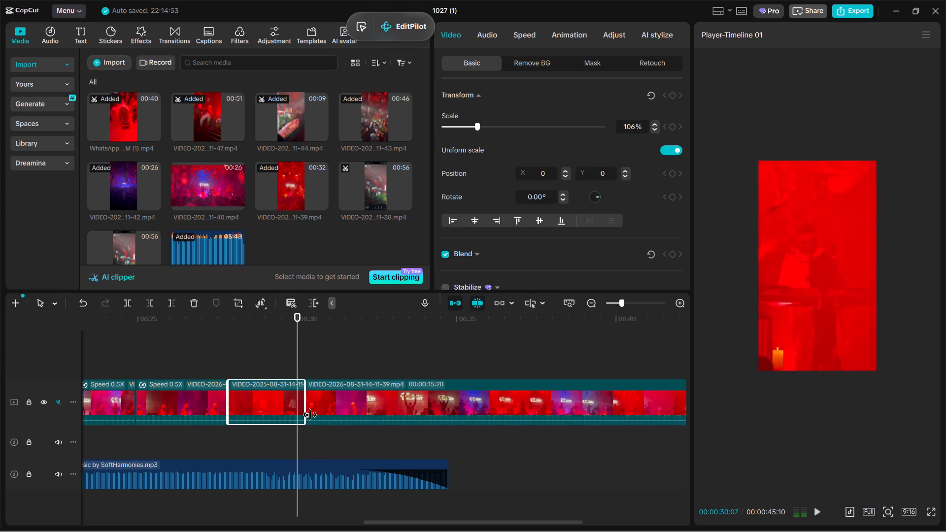
drag(310, 415, 333, 426)
click(281, 371)
key(space)
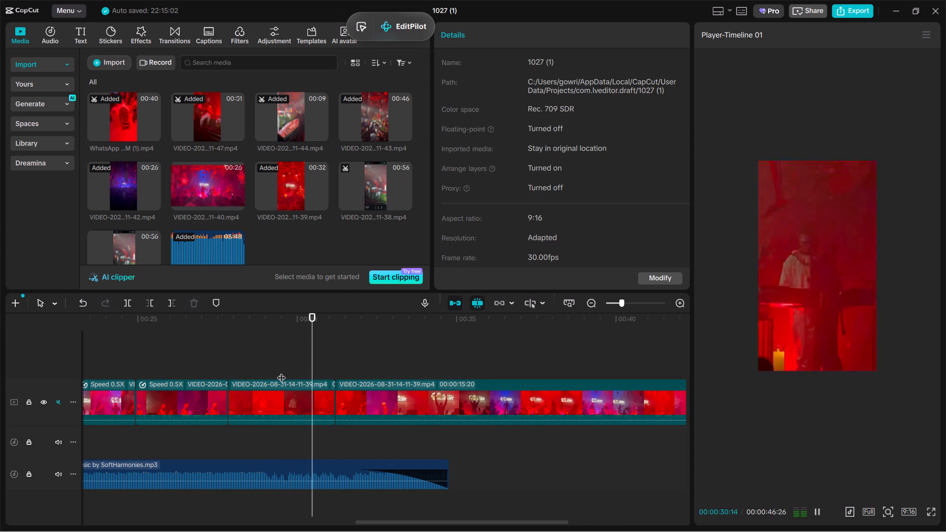
key(space)
key(space)
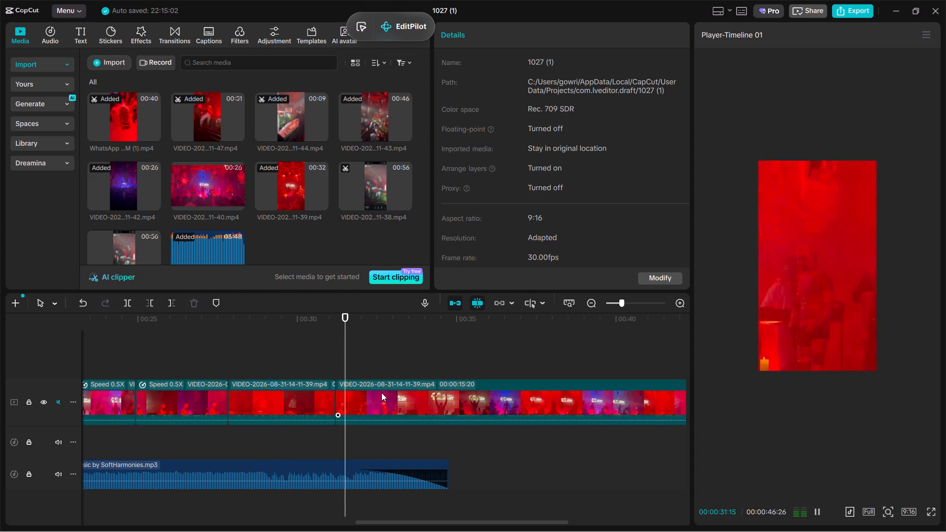
Preview the last 11-39 piece and trim away its beginning up to 00:00:33:21.
click(381, 393)
key(space)
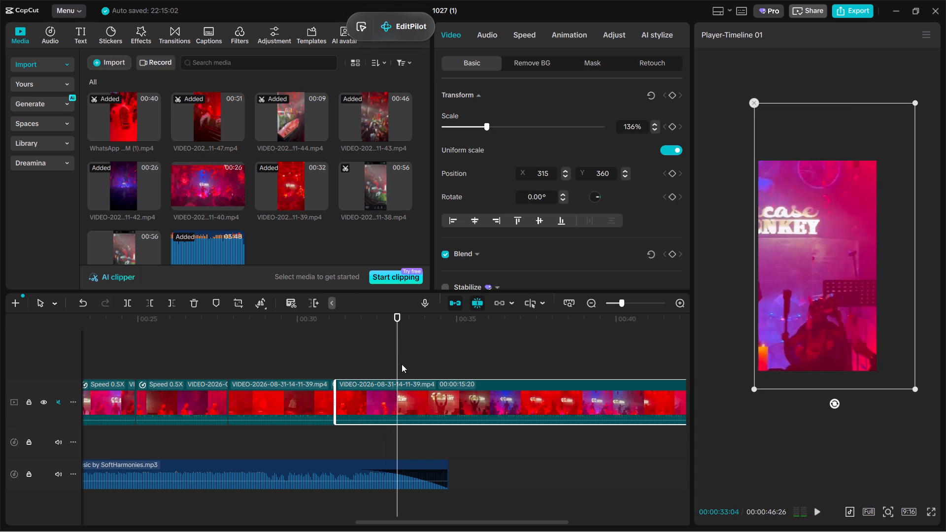
drag(397, 366, 409, 375)
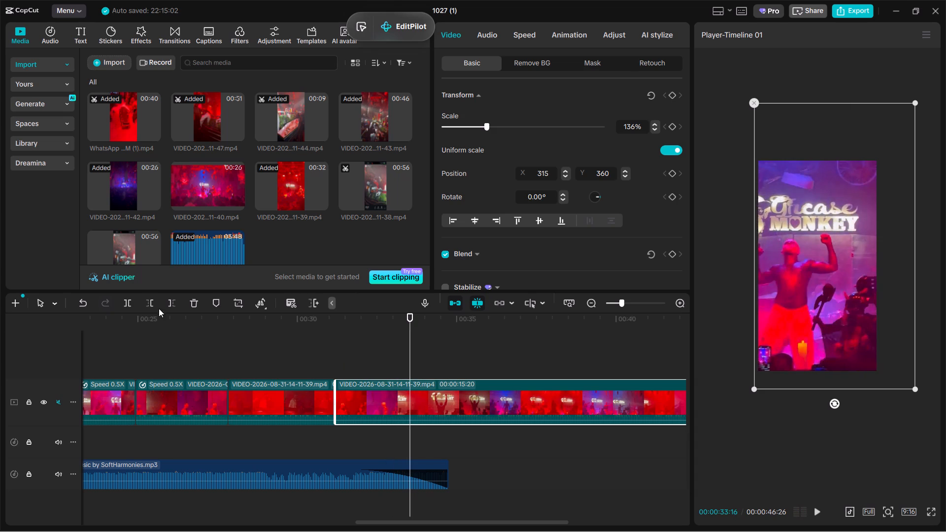
key(space)
key(space)
key(space)
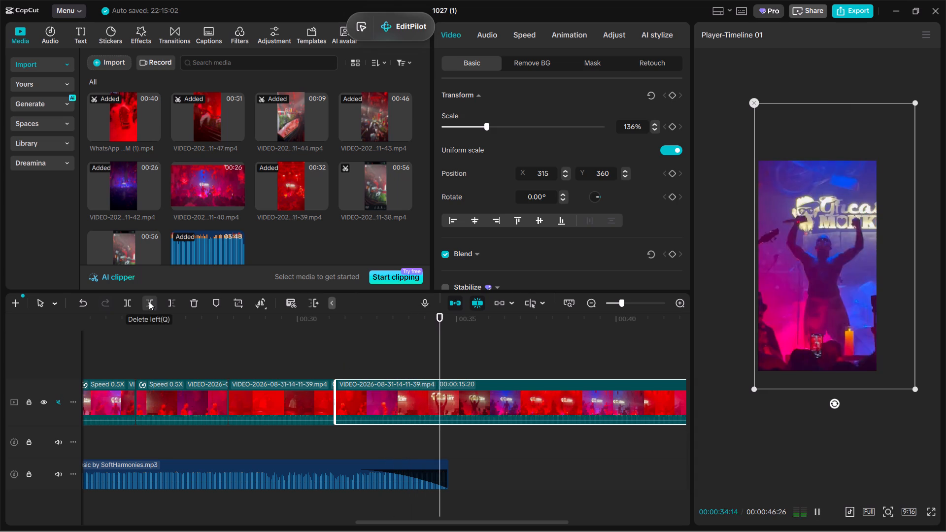
key(space)
key(space)
key(space)
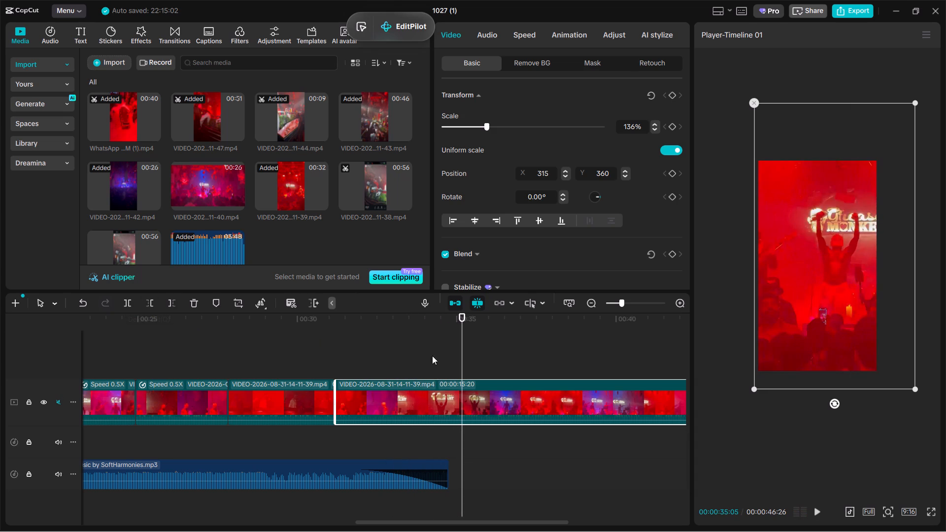
drag(462, 369, 407, 372)
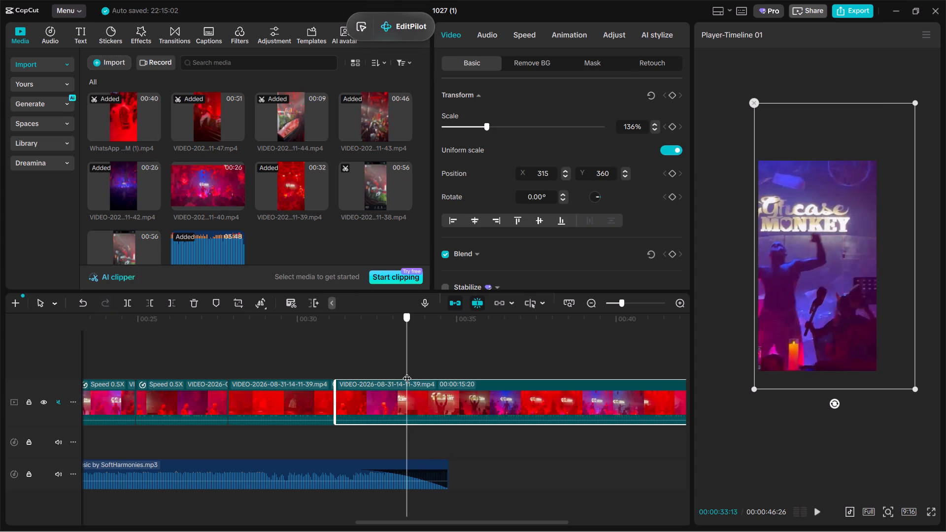
drag(407, 372, 415, 377)
click(149, 300)
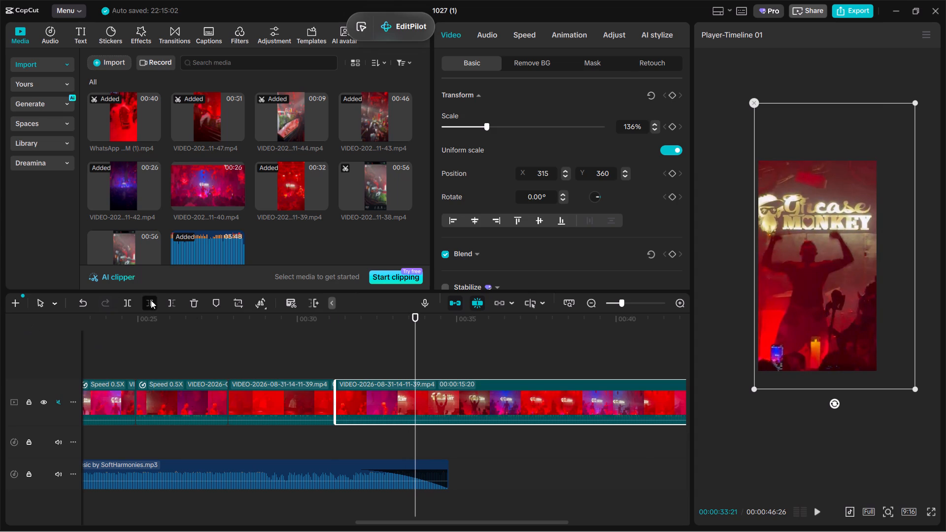
Play the trimmed last 11-39 piece and remove one more second from its beginning.
key(space)
key(space)
key(space)
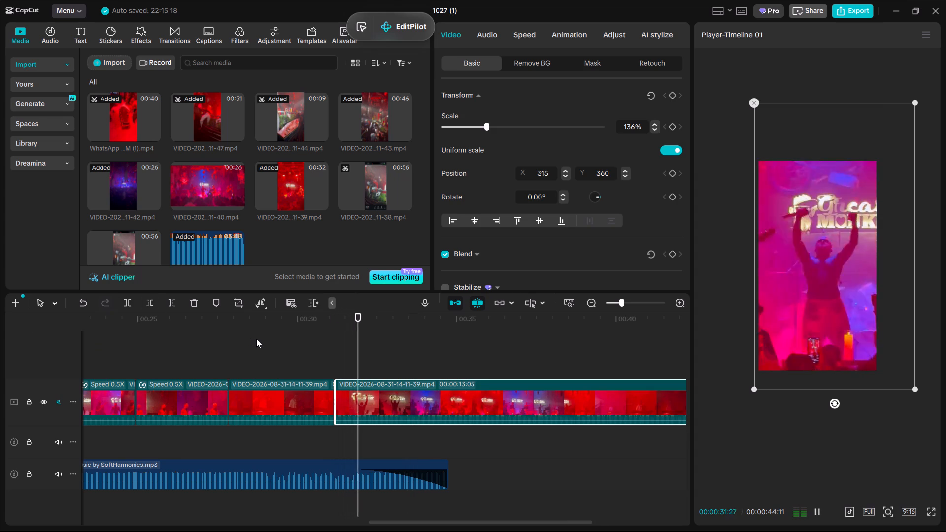
key(space)
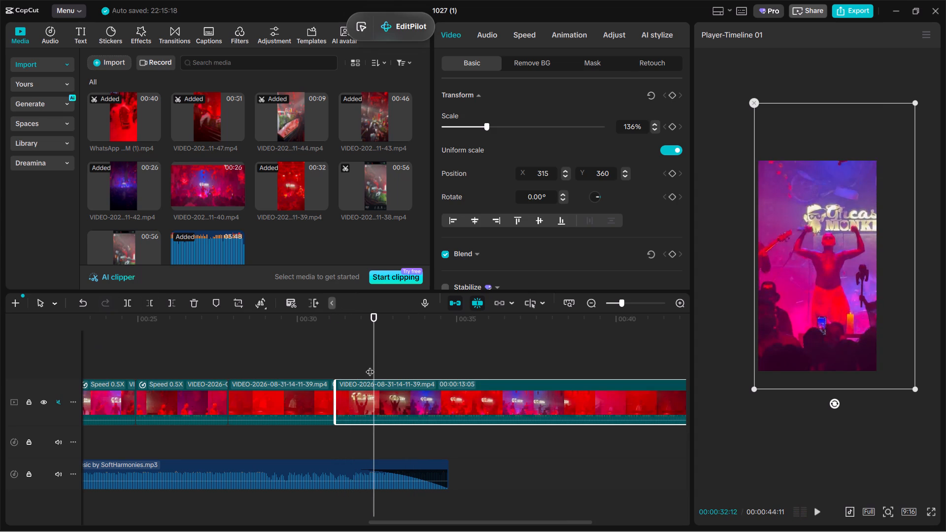
click(370, 366)
click(152, 300)
Reposition the last 11-39 piece to X -124, Y 236 and preview the new framing.
key(space)
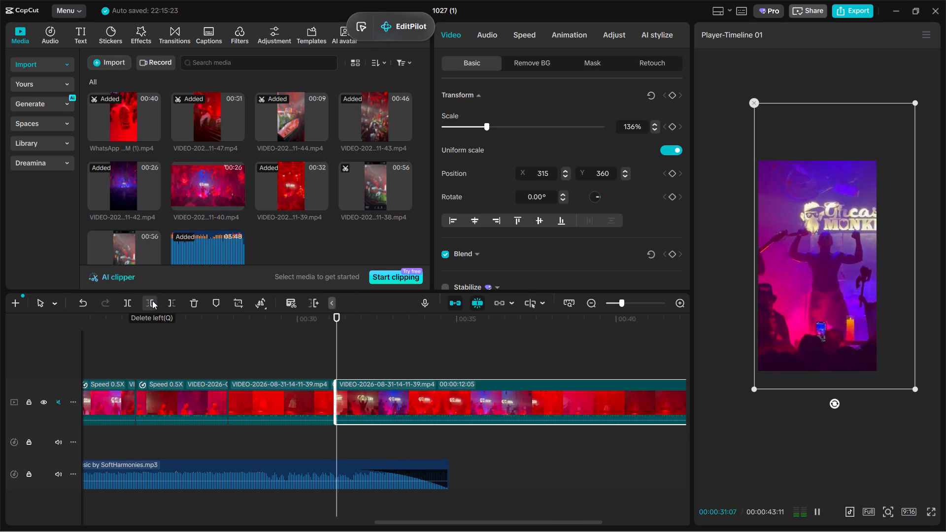
key(space)
drag(783, 299, 782, 300)
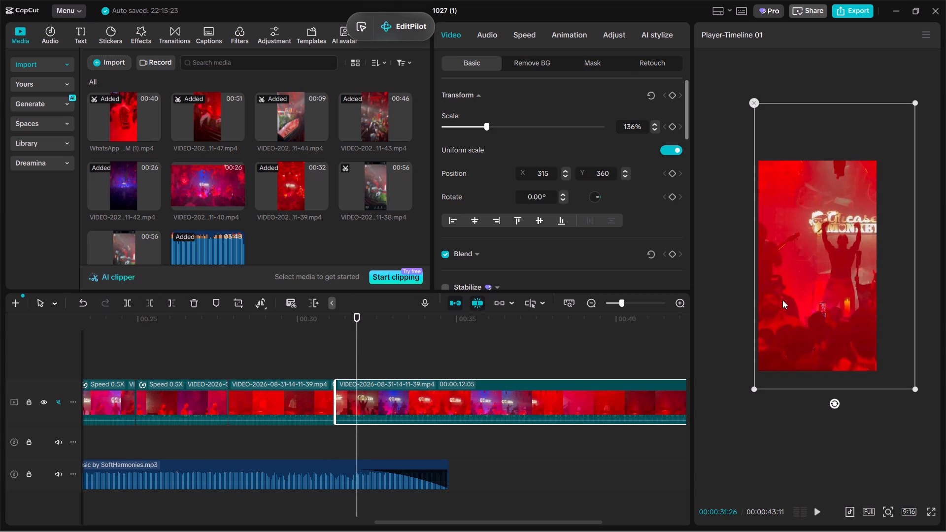
drag(782, 300, 759, 306)
key(space)
key(space)
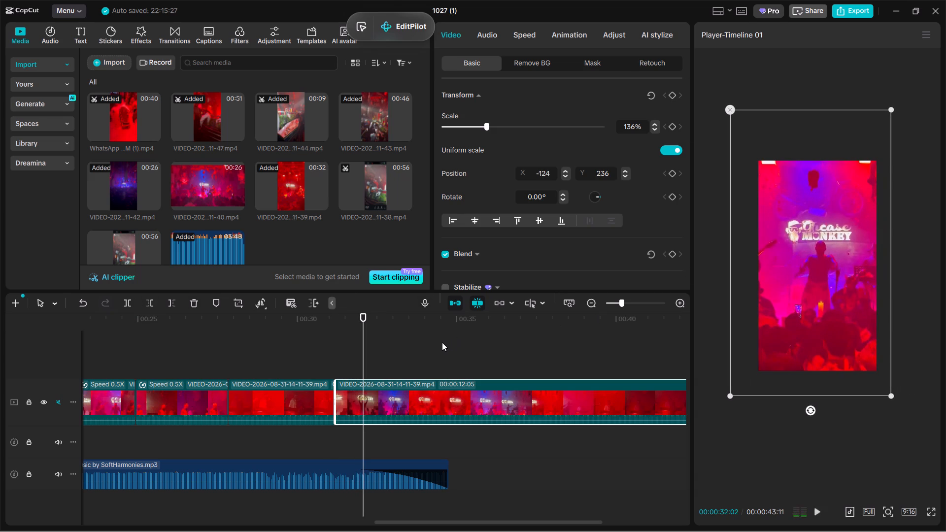
Split the last 11-39 piece just after 00:00:33 and delete the remainder following the split.
key(space)
key(space)
key(space)
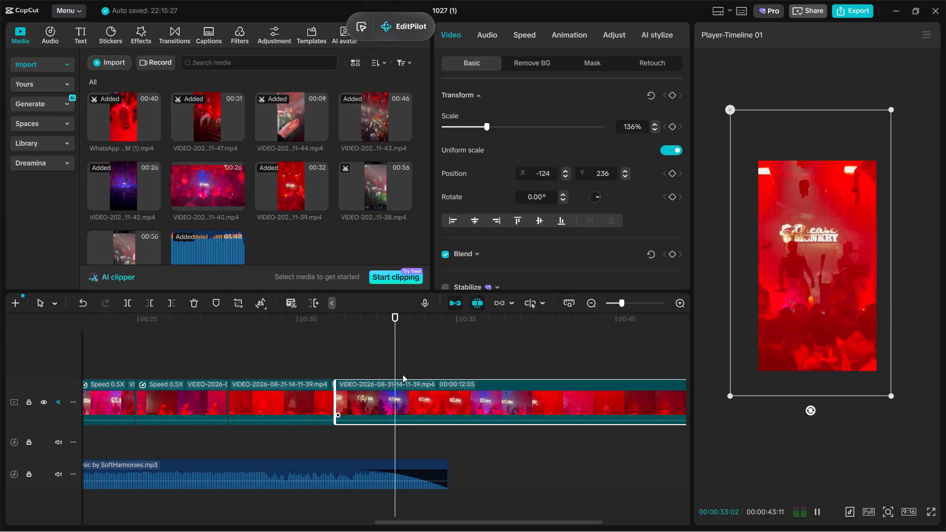
key(space)
click(125, 306)
click(447, 362)
drag(447, 362, 541, 371)
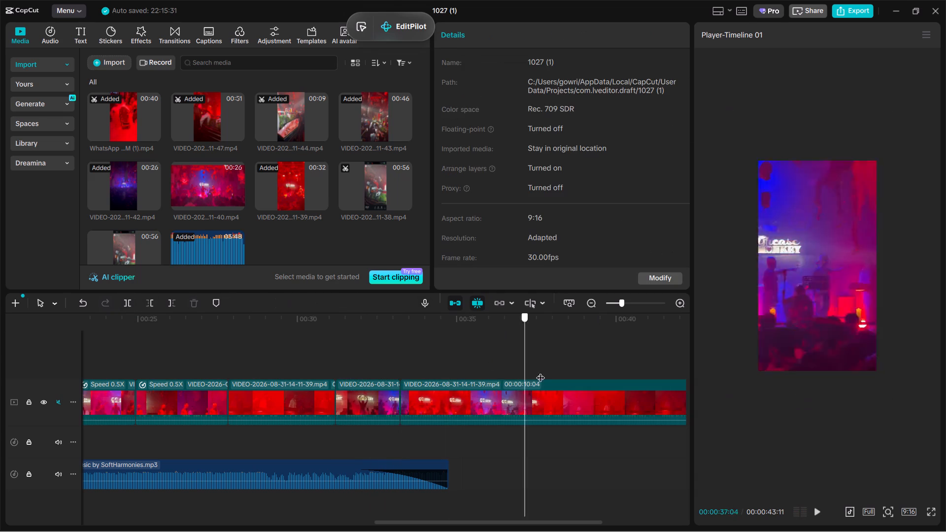
drag(541, 371, 541, 380)
click(542, 394)
key(BackSpace)
Apply the Flash in speed curve to the last 11-39 piece, reshaping it to drop almost immediately into slow motion with a 4s duration.
click(419, 370)
click(434, 410)
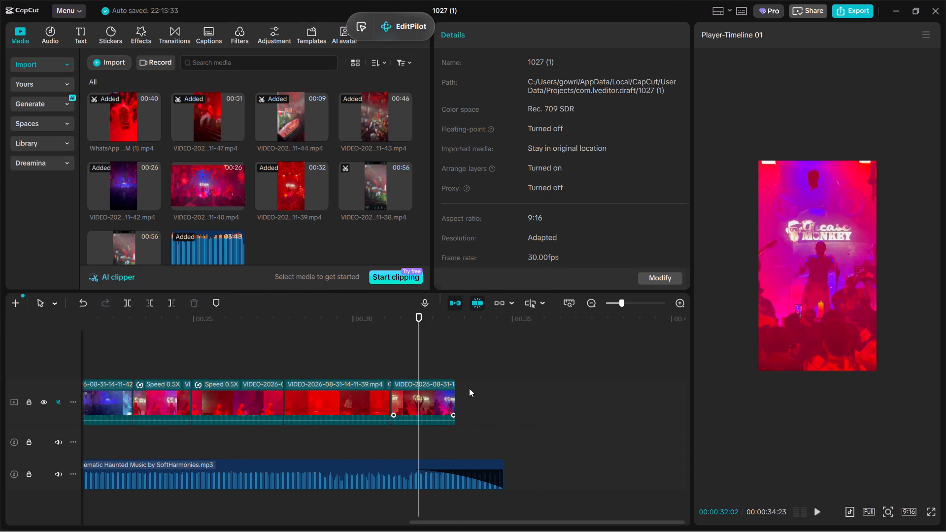
click(526, 34)
click(560, 58)
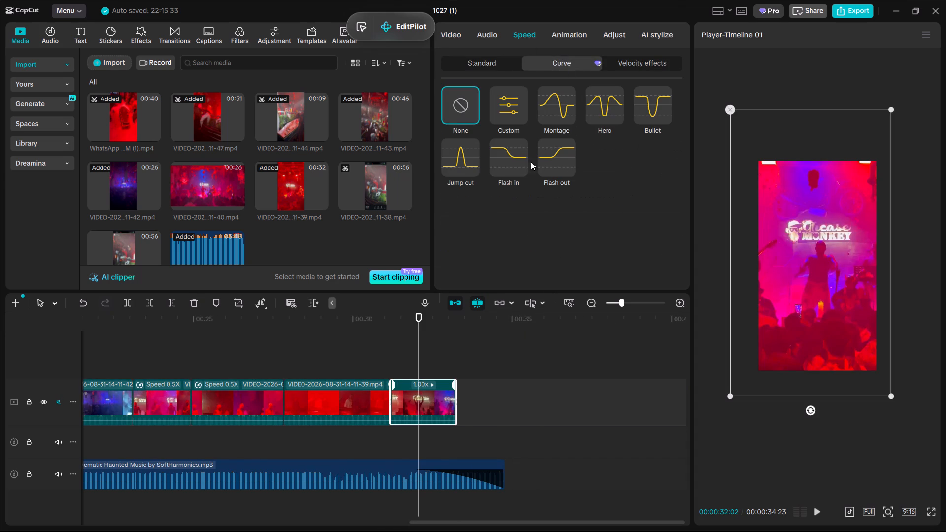
click(524, 162)
scroll(544, 248, down, 1)
drag(542, 247, 462, 246)
scroll(461, 246, down, 1)
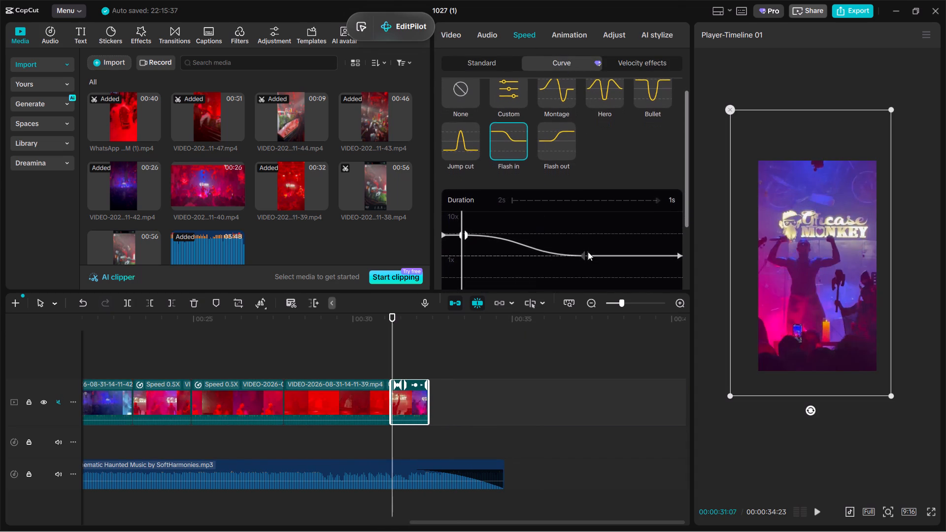
drag(587, 253, 474, 277)
scroll(607, 253, down, 1)
click(586, 255)
drag(586, 255, 503, 283)
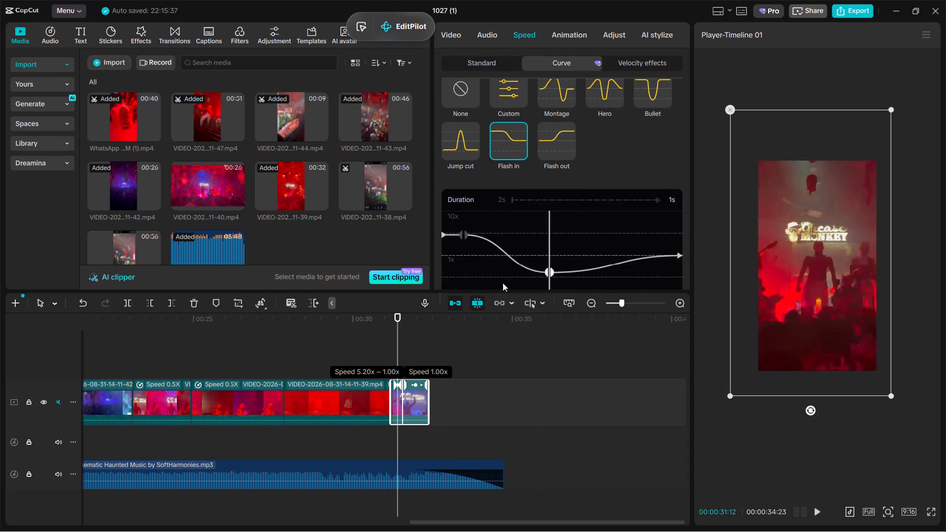
drag(503, 283, 456, 280)
drag(681, 255, 681, 277)
scroll(477, 275, down, 1)
drag(484, 267, 459, 268)
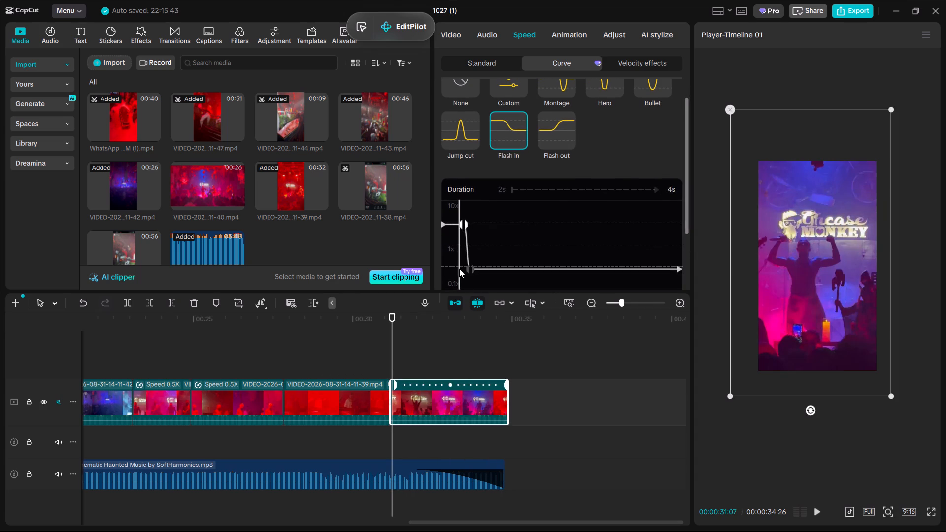
Turn on smooth slow-mo for the last 11-39 piece.
scroll(459, 269, down, 5)
click(451, 240)
click(451, 246)
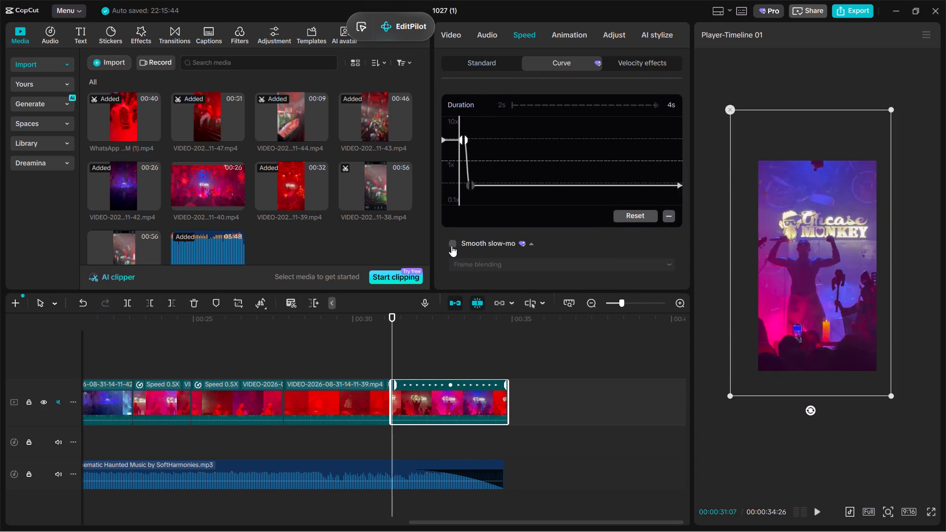
click(471, 268)
click(497, 325)
Preview the slowed last 11-39 piece and trim away its end from 00:00:32:18.
click(382, 364)
key(space)
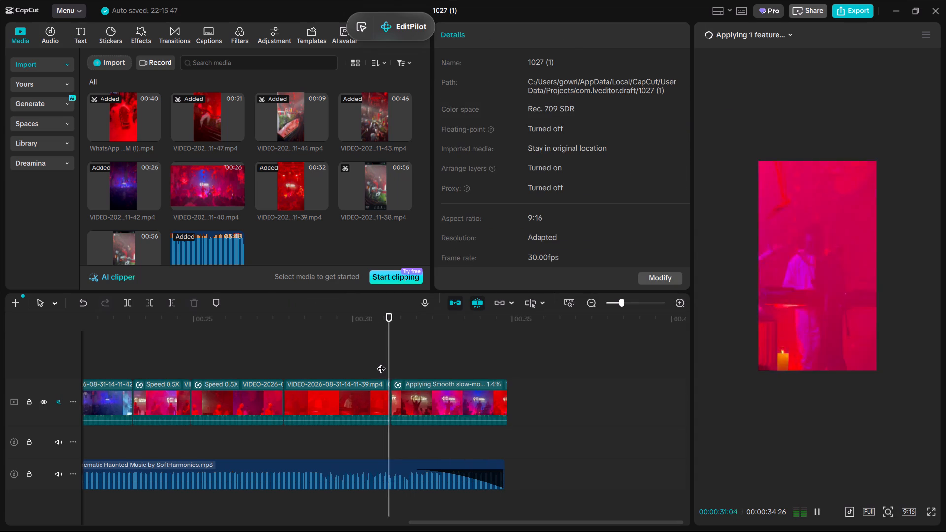
ctrl+scroll(415, 402, down, 1)
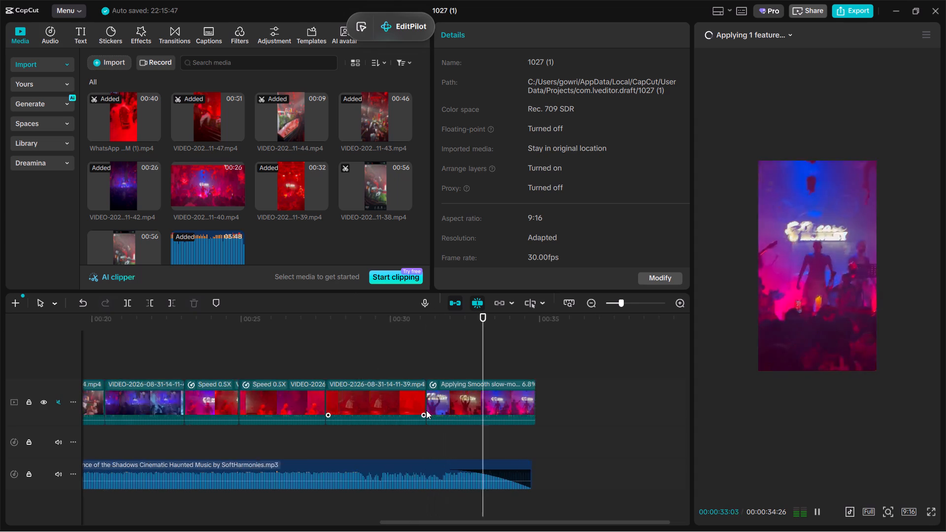
ctrl+scroll(426, 410, down, 5)
ctrl+scroll(464, 420, up, 9)
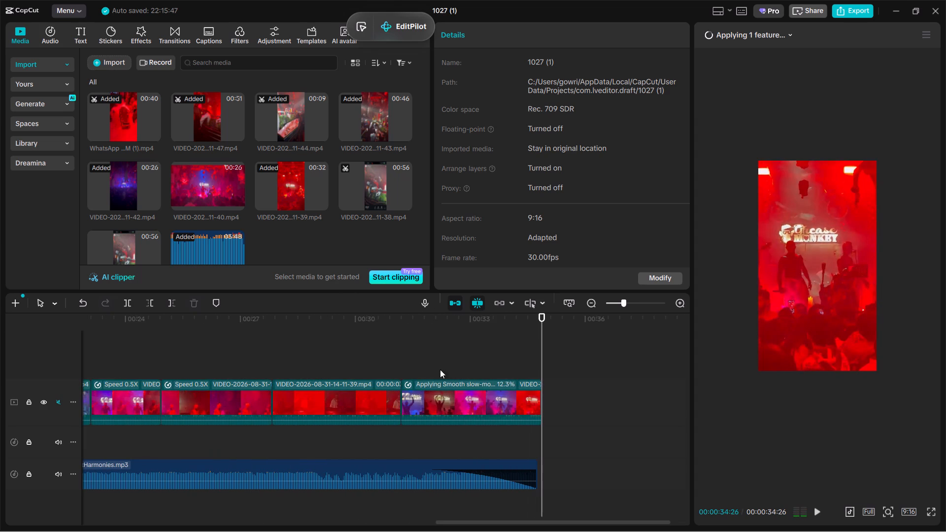
click(438, 363)
drag(438, 363, 418, 363)
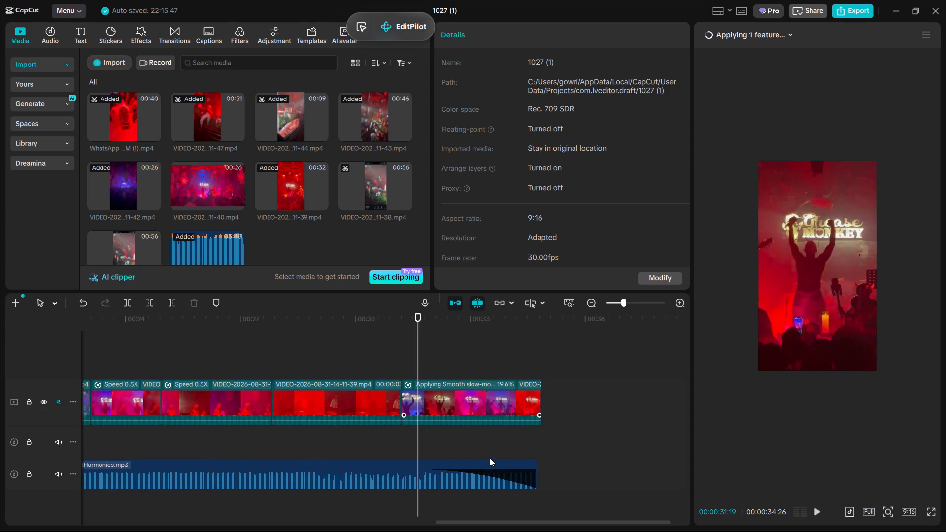
key(space)
key(space)
key(space)
key(space)
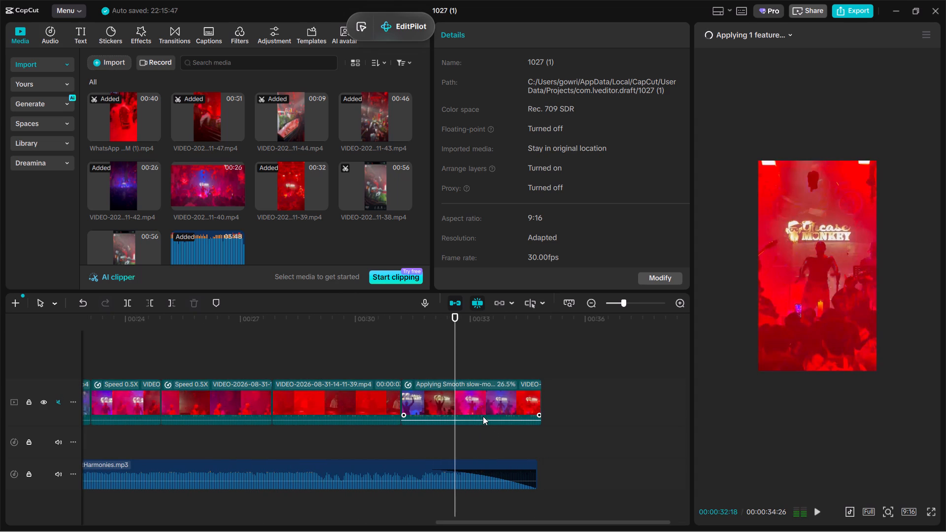
click(483, 416)
click(176, 307)
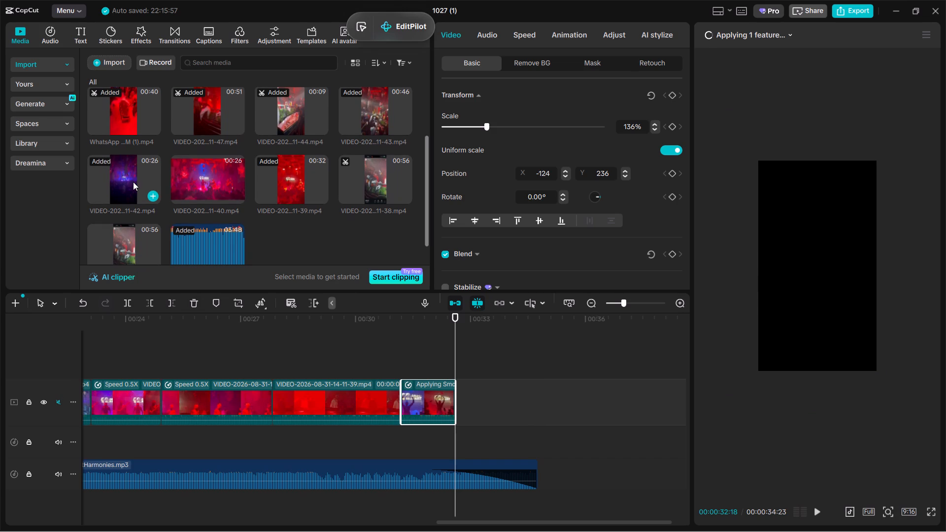
Preview the source media, cut the 11-42 media clip to its last 00:00:18:27 and append it to the end of the main track.
click(133, 182)
click(383, 172)
click(129, 178)
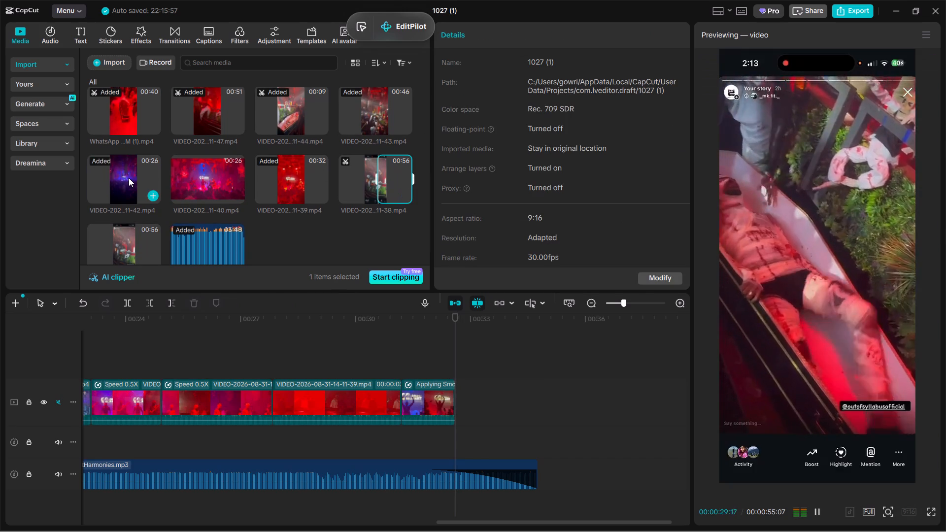
click(122, 225)
click(119, 140)
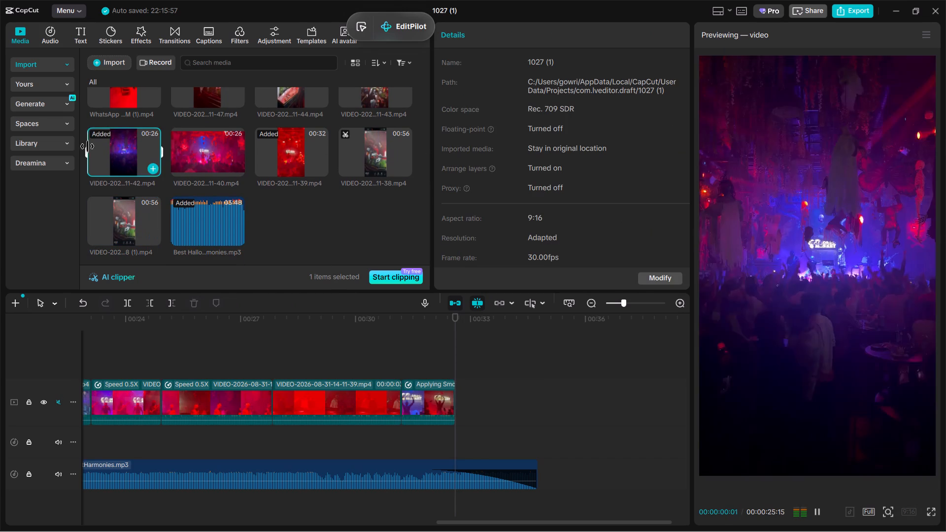
drag(88, 152, 115, 164)
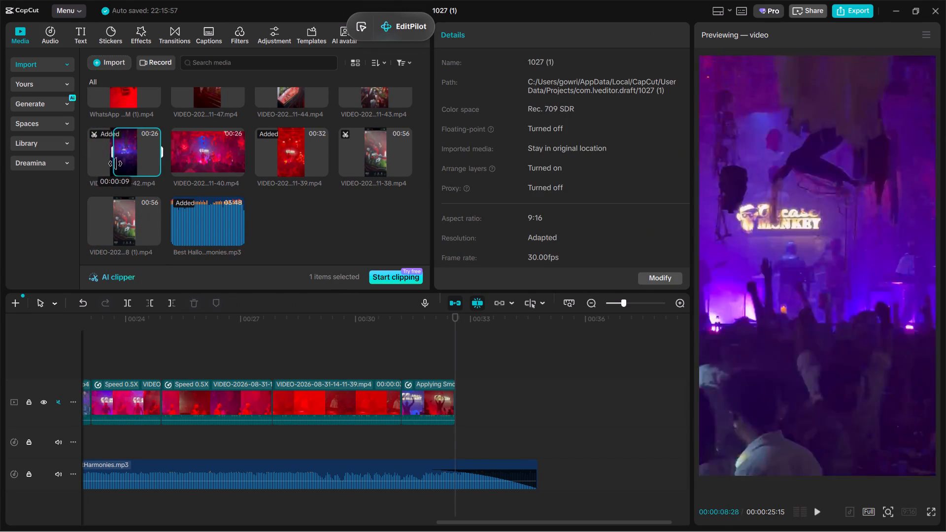
drag(115, 164, 117, 174)
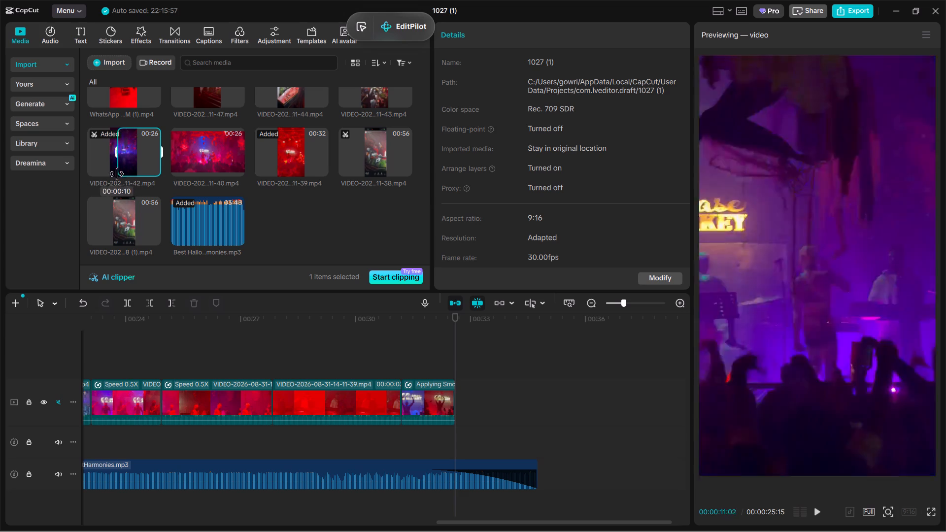
drag(117, 174, 107, 176)
drag(148, 152, 507, 389)
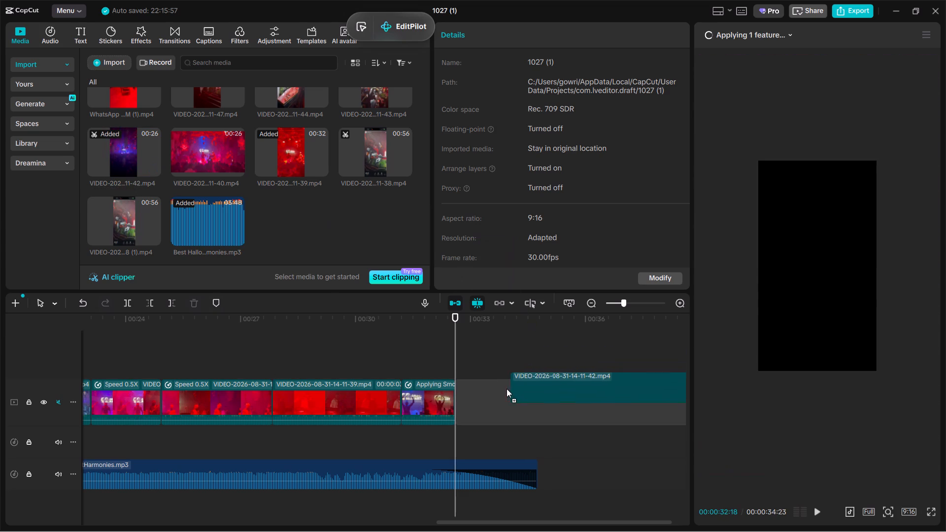
drag(507, 389, 504, 392)
Play the appended 11-42 clip and trim away its beginning up to 00:00:33:21.
key(space)
click(492, 363)
key(space)
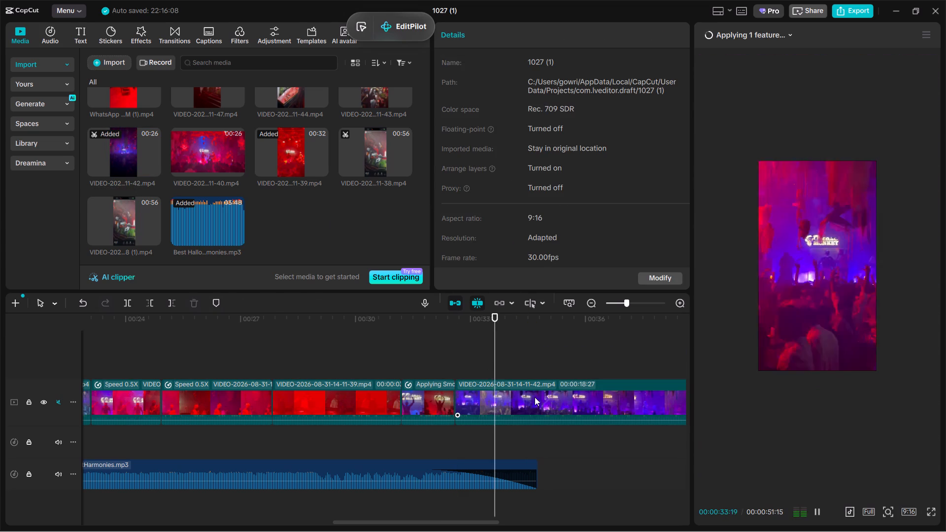
key(space)
click(535, 399)
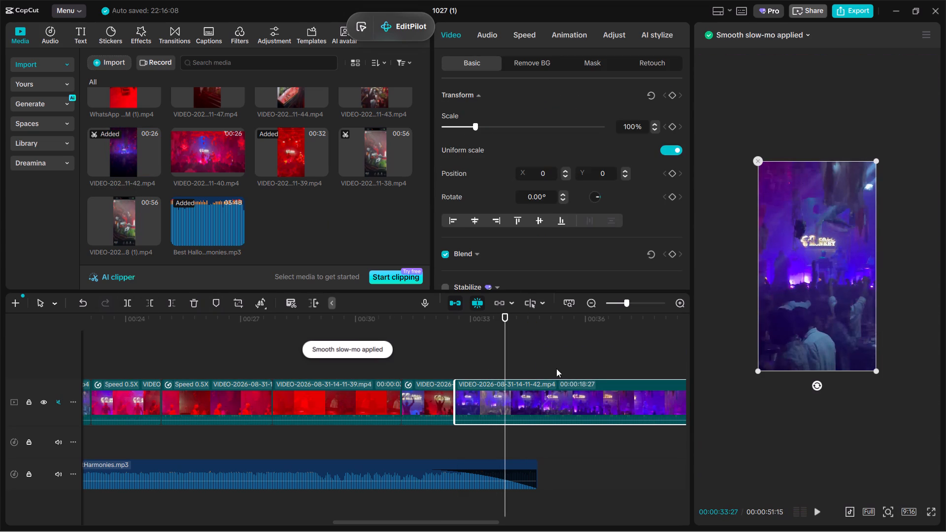
drag(505, 363, 497, 365)
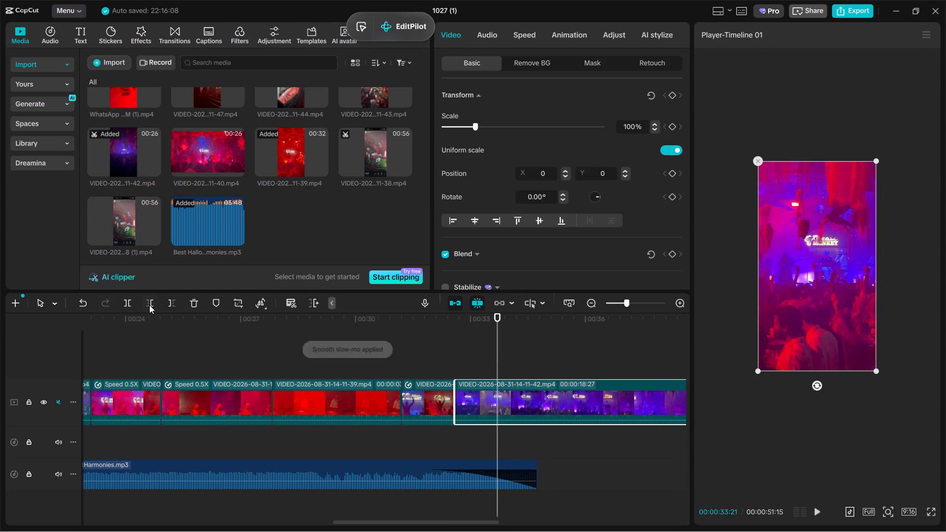
click(149, 305)
Play the trimmed 11-42 clip and cut off its end at 00:00:34:21, where the soundtrack finishes.
key(space)
key(space)
key(space)
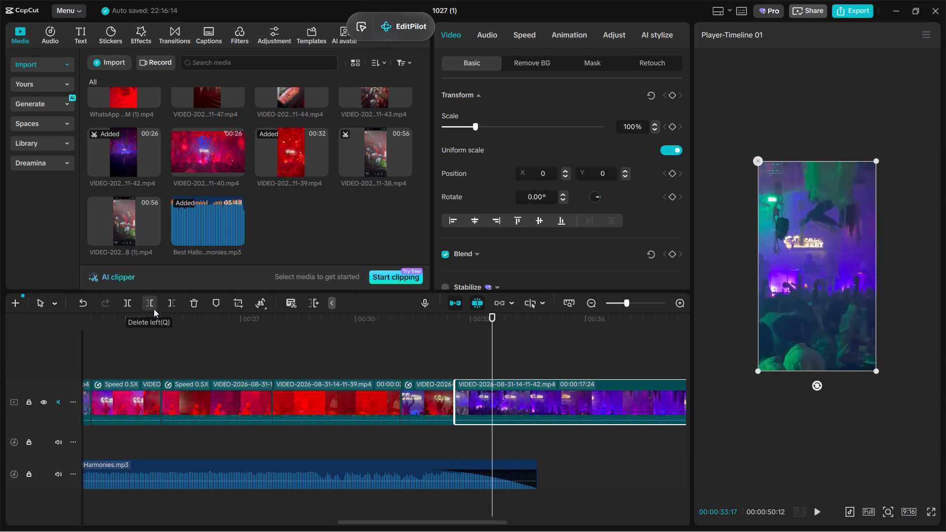
key(space)
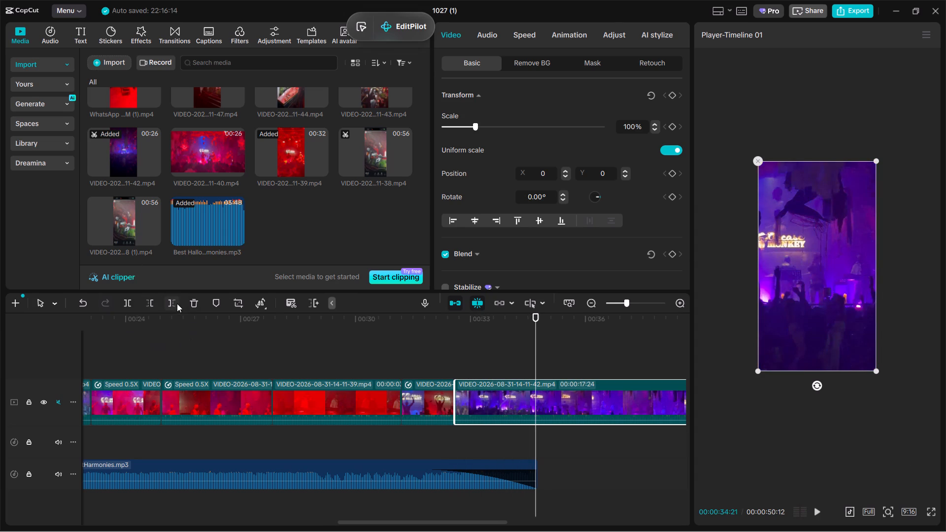
click(177, 303)
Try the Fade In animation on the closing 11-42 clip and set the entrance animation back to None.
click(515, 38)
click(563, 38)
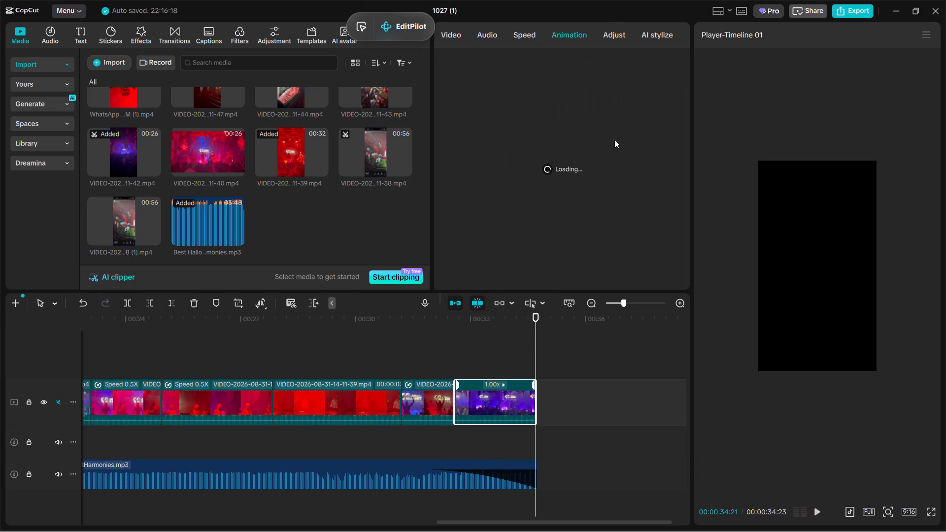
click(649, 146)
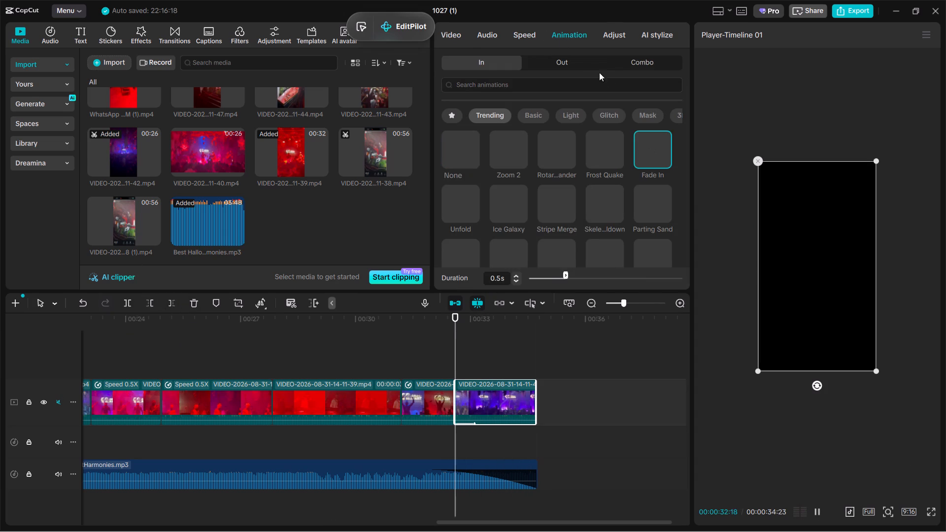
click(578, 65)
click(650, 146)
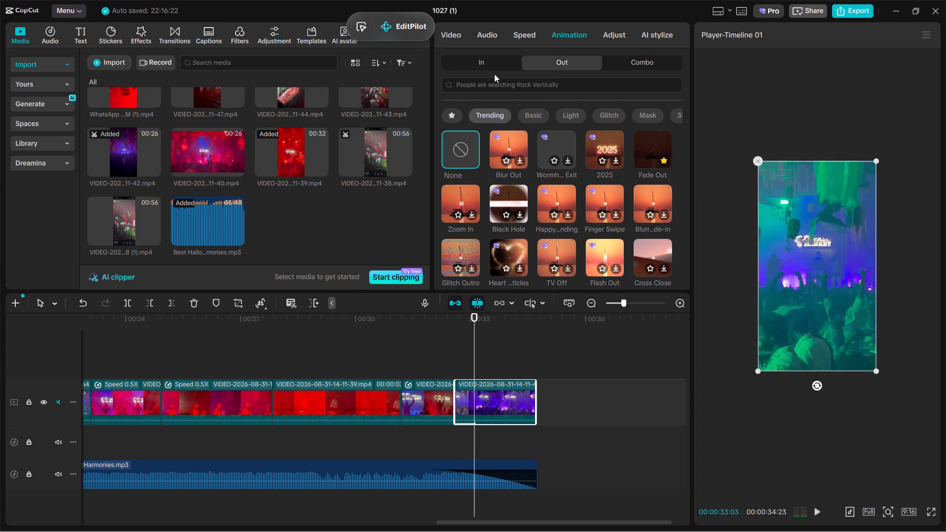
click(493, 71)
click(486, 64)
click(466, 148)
Apply the Fade Out animation to the closing 11-42 clip and preview the ending.
click(441, 351)
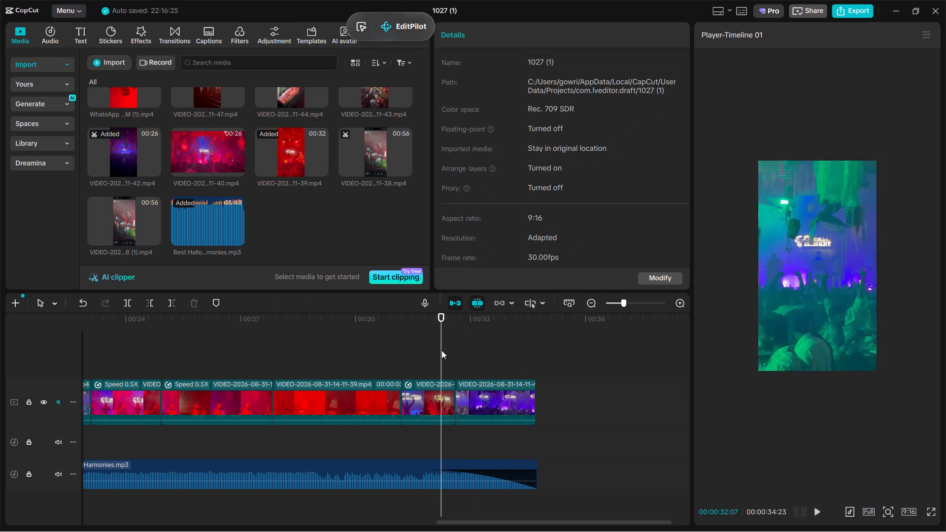
key(space)
key(space)
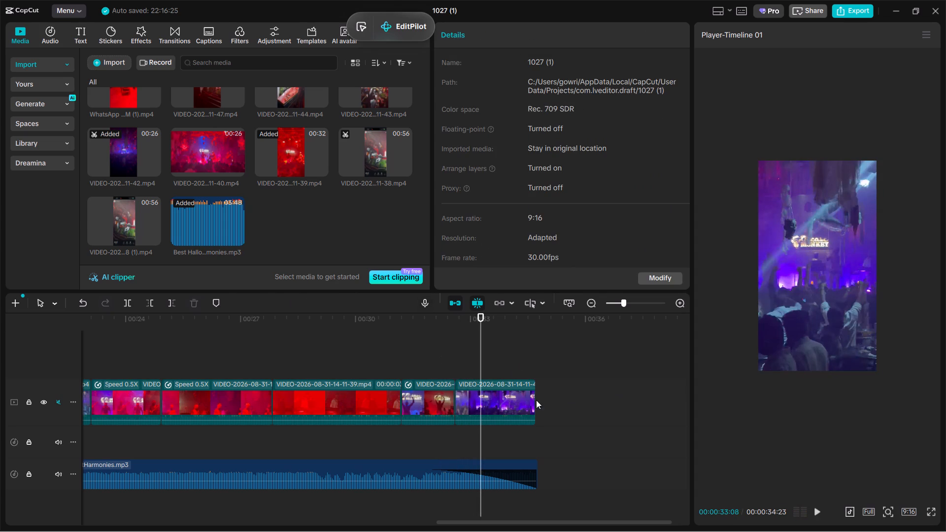
click(513, 397)
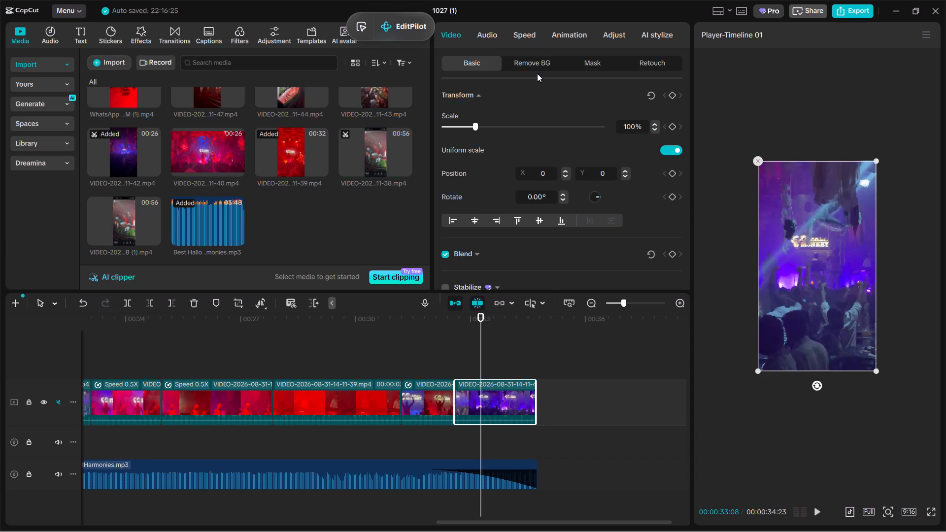
click(525, 37)
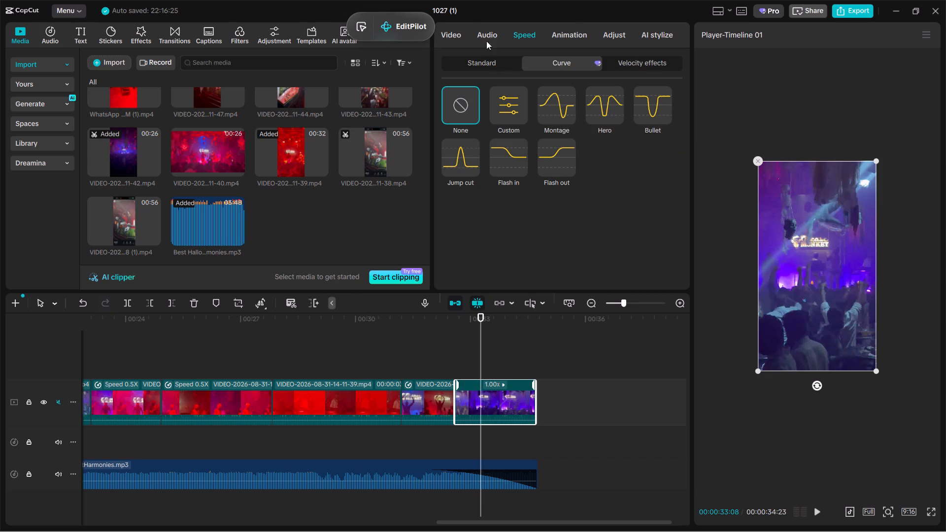
click(581, 38)
click(568, 56)
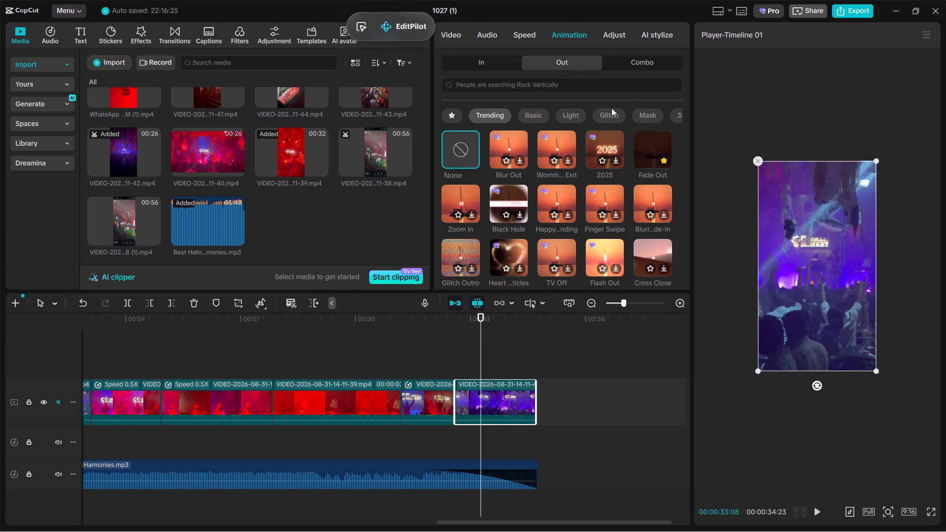
click(640, 150)
click(439, 332)
key(space)
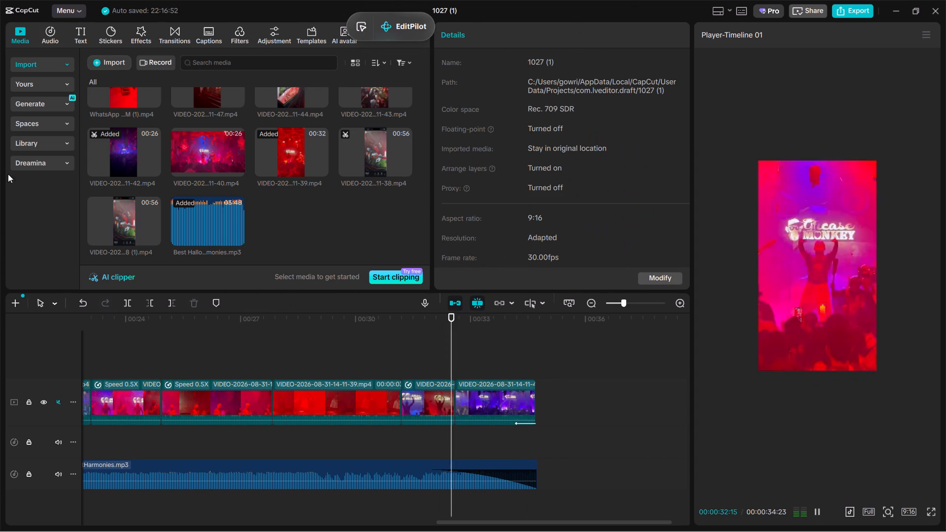
ctrl+scroll(145, 288, down, 3)
ctrl+scroll(312, 344, down, 3)
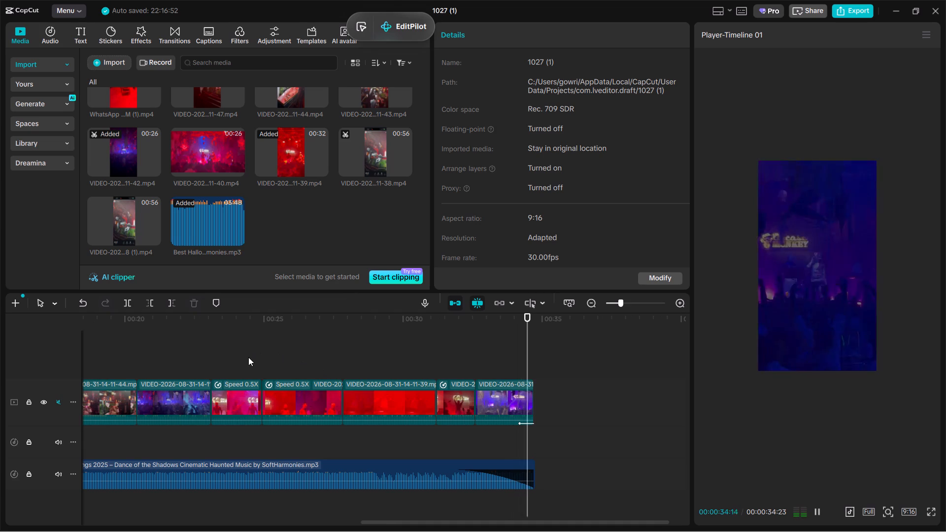
Play the assembled edit from its beginning through the first 11-42 clip to review the cuts and pacing.
click(248, 357)
drag(248, 357, 0, 309)
key(space)
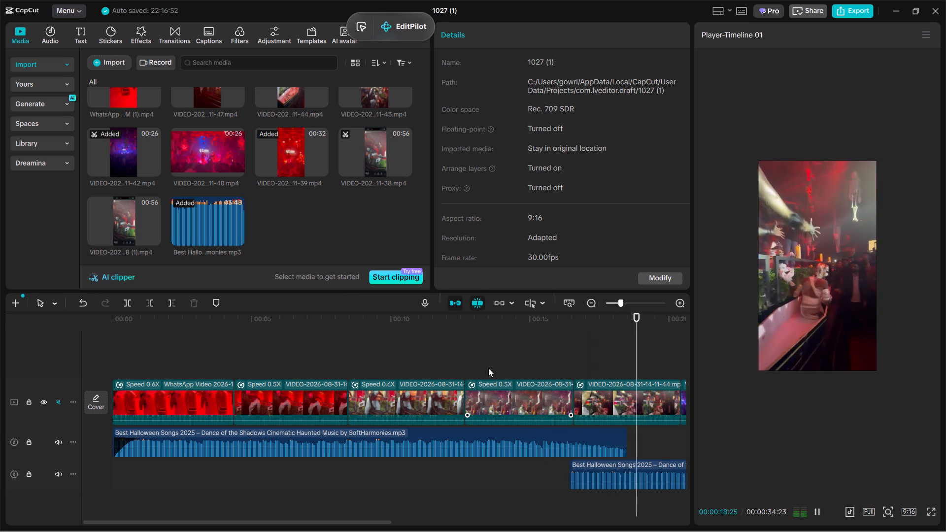
click(529, 365)
key(space)
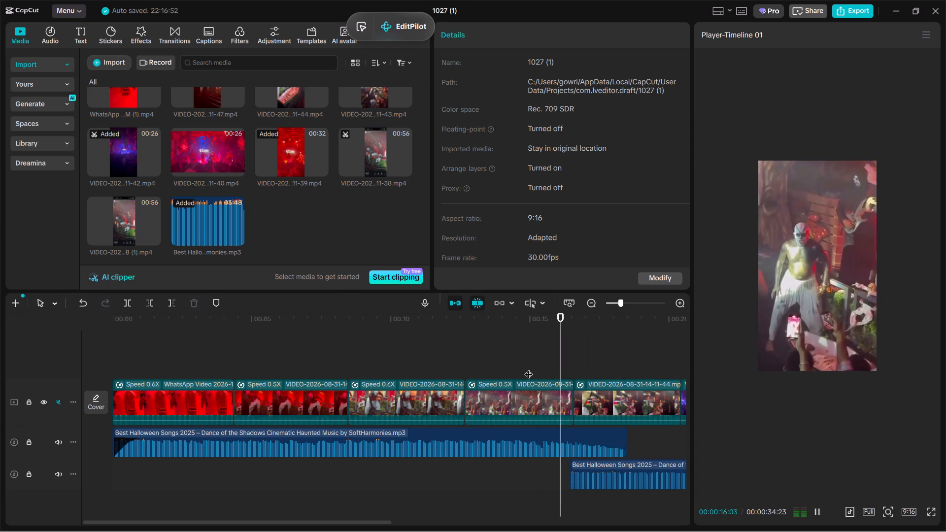
ctrl+scroll(529, 368, down, 3)
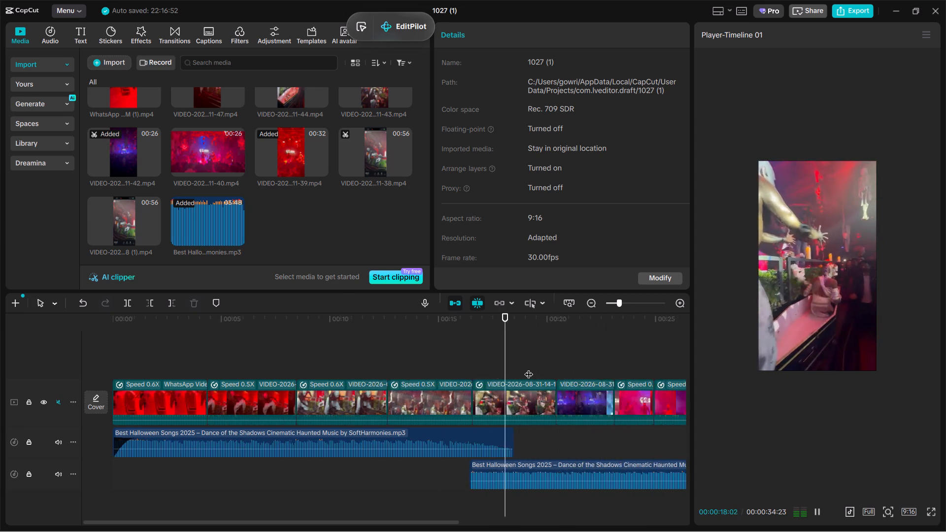
ctrl+scroll(529, 368, down, 3)
ctrl+scroll(529, 368, up, 12)
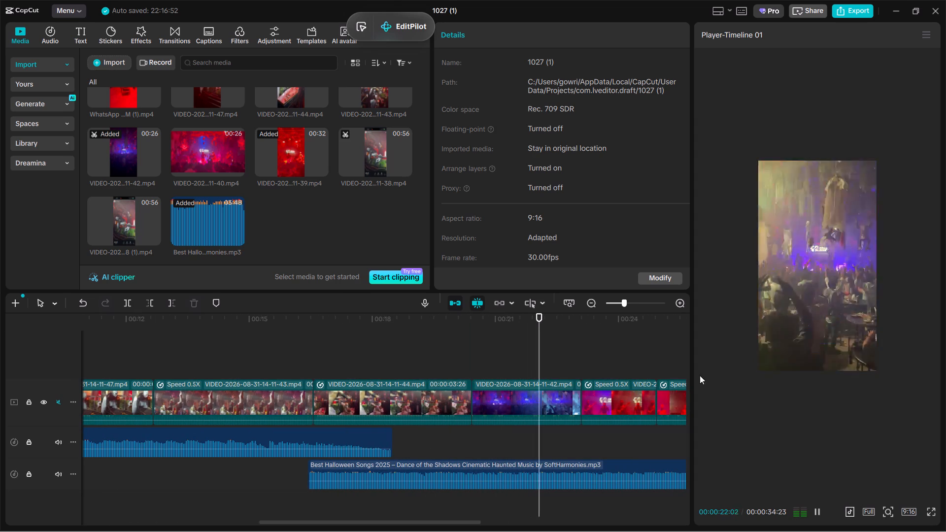
key(space)
Keyframe a gradual zoom-in on the first 11-42 clip, with transform keyframes at its start and end and a larger end scale, and preview it.
click(486, 365)
click(508, 395)
click(672, 92)
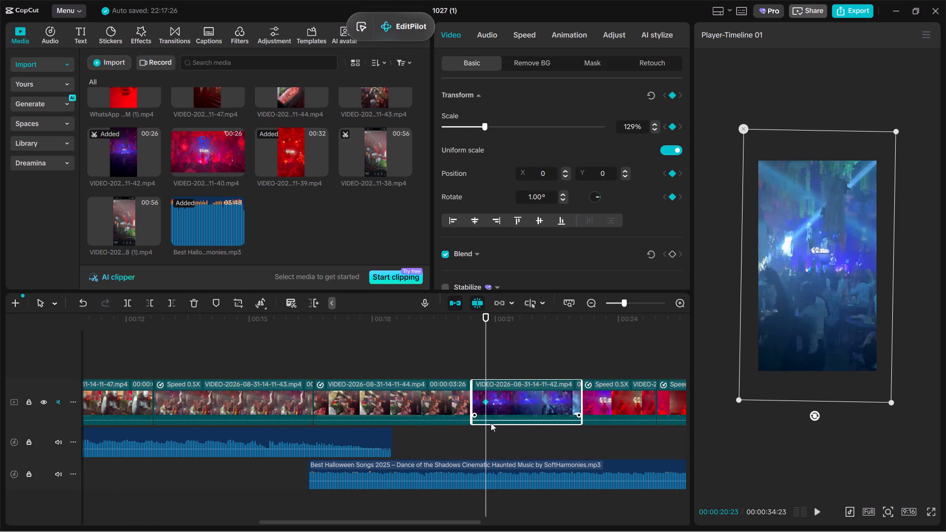
drag(483, 403, 426, 407)
drag(893, 406, 904, 420)
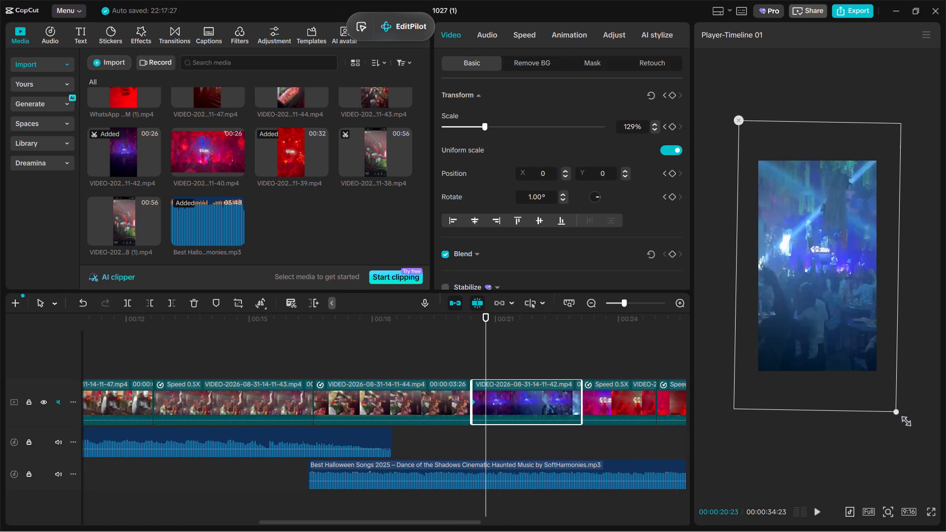
drag(904, 420, 912, 437)
drag(489, 402, 646, 416)
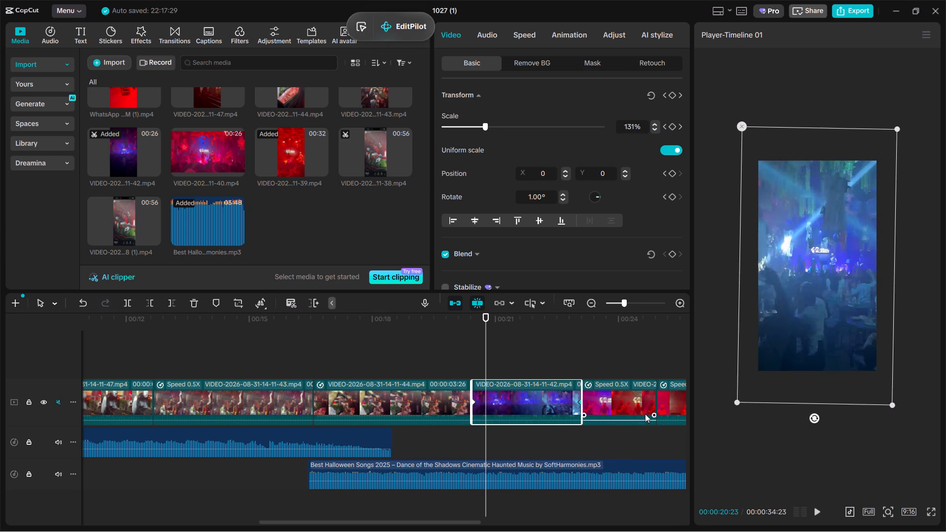
click(449, 362)
key(space)
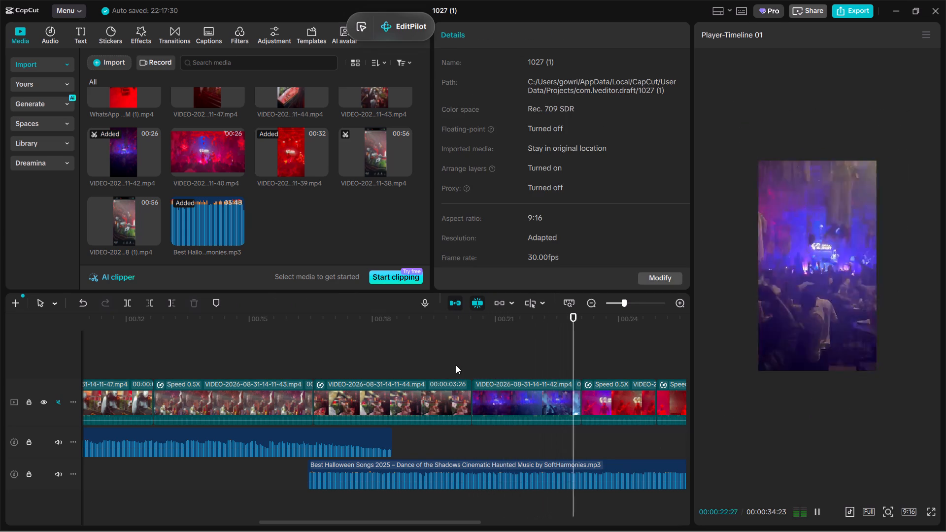
key(space)
key(space)
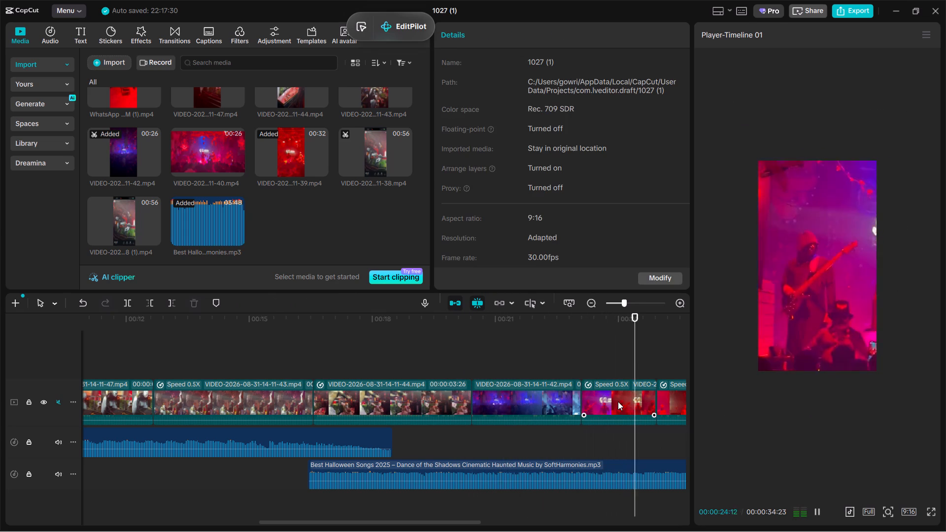
Turn on Stabilize for each of the last five clips, from the 0.5X guitarist clip at 00:00:24:03 through the closing 11-42 clip.
click(612, 370)
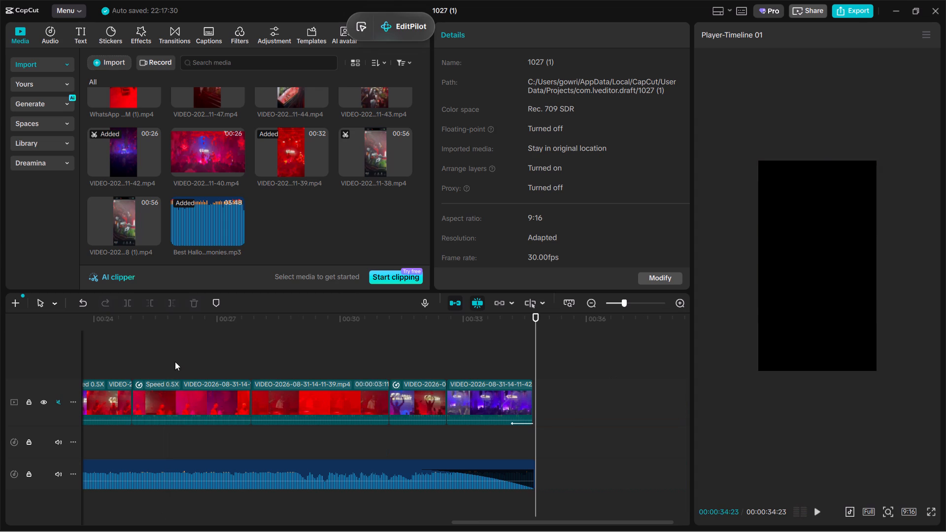
click(175, 362)
drag(174, 362, 194, 402)
click(194, 402)
scroll(498, 251, down, 1)
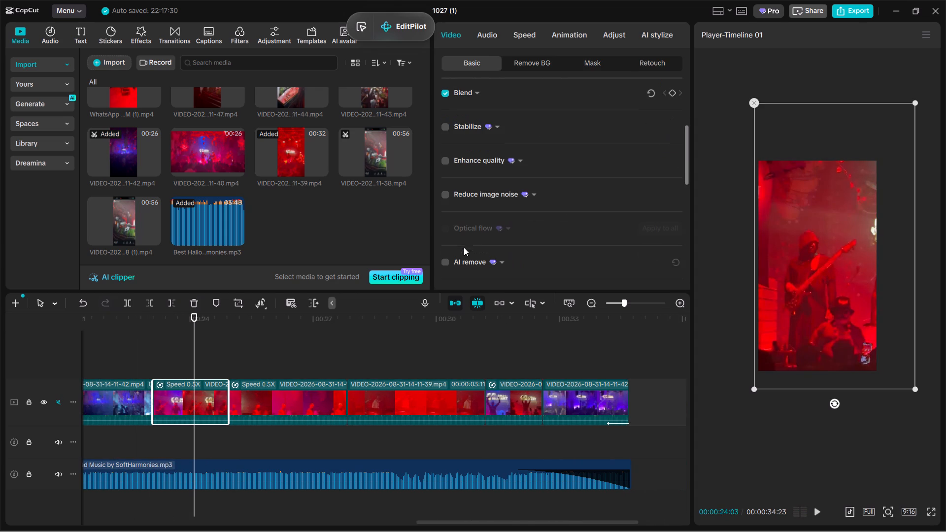
scroll(444, 121, down, 1)
click(445, 120)
click(274, 405)
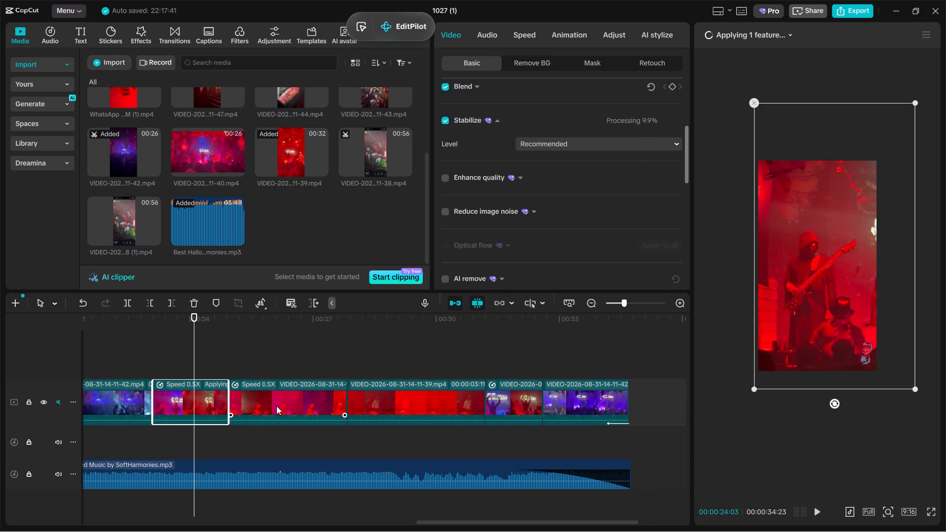
click(446, 123)
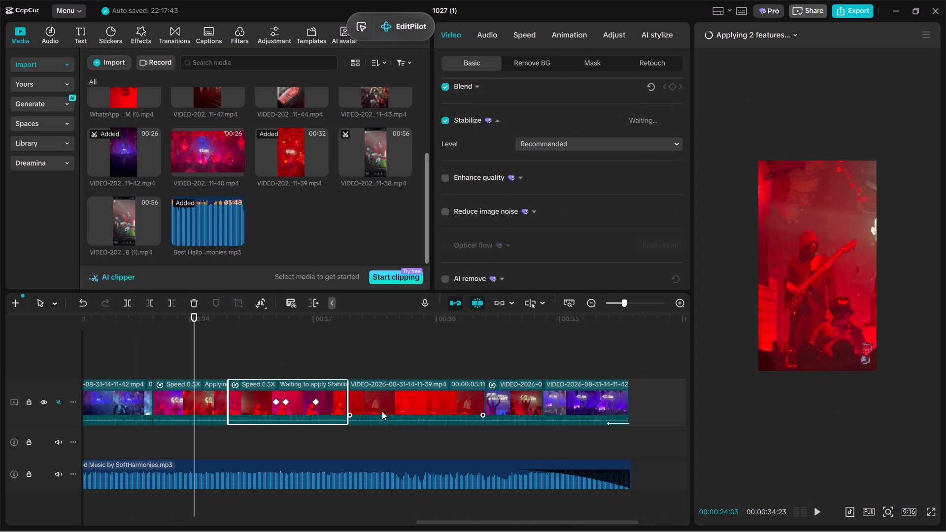
click(382, 411)
click(446, 121)
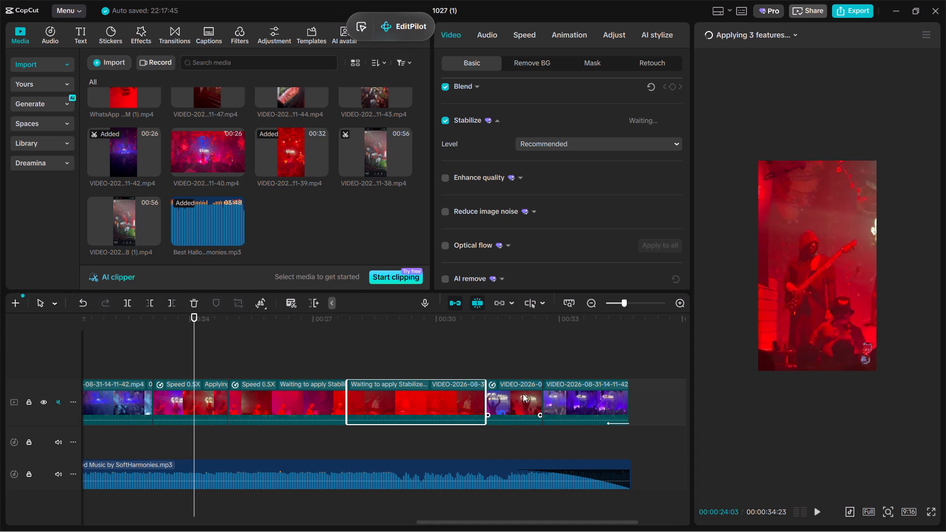
click(523, 394)
click(445, 124)
click(584, 411)
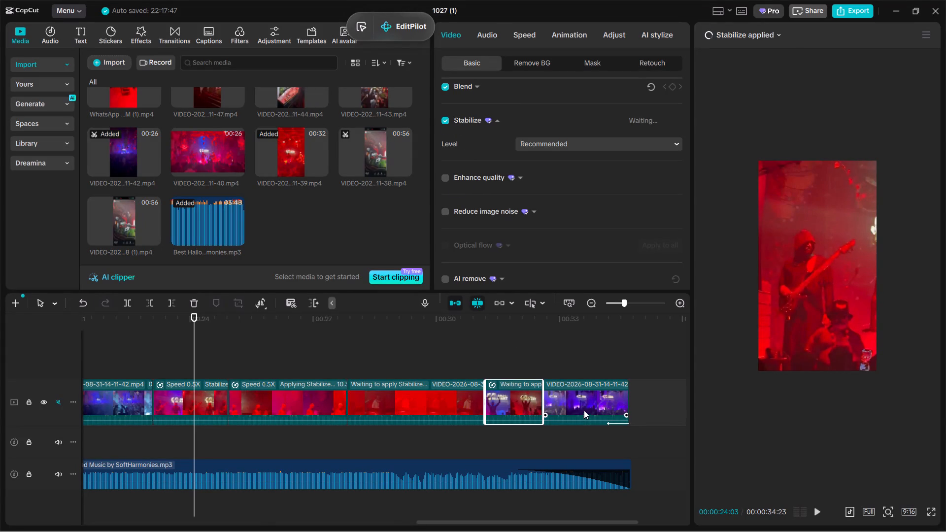
click(442, 118)
Replay the section from 00:00:24:03 to the closing 11-42 clip to check its motion and cuts, then return to about 00:00:17:25.
click(130, 368)
key(space)
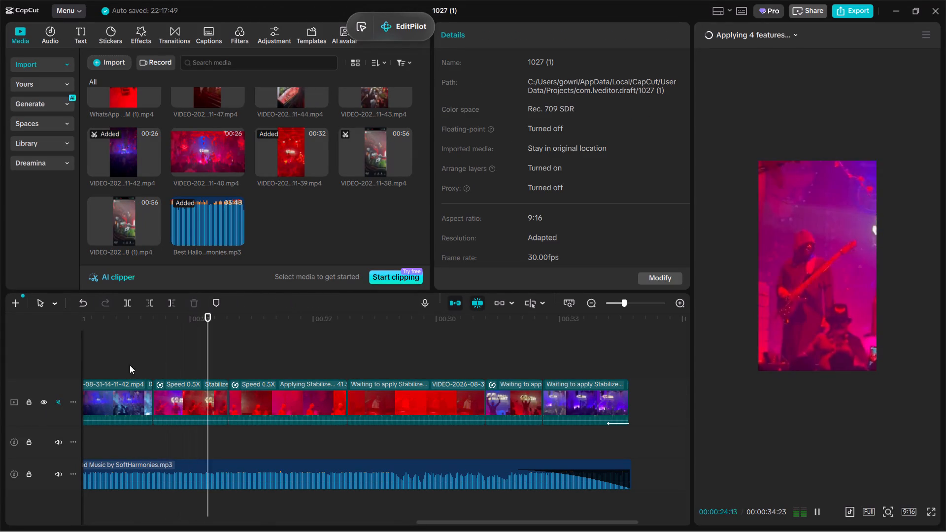
click(195, 359)
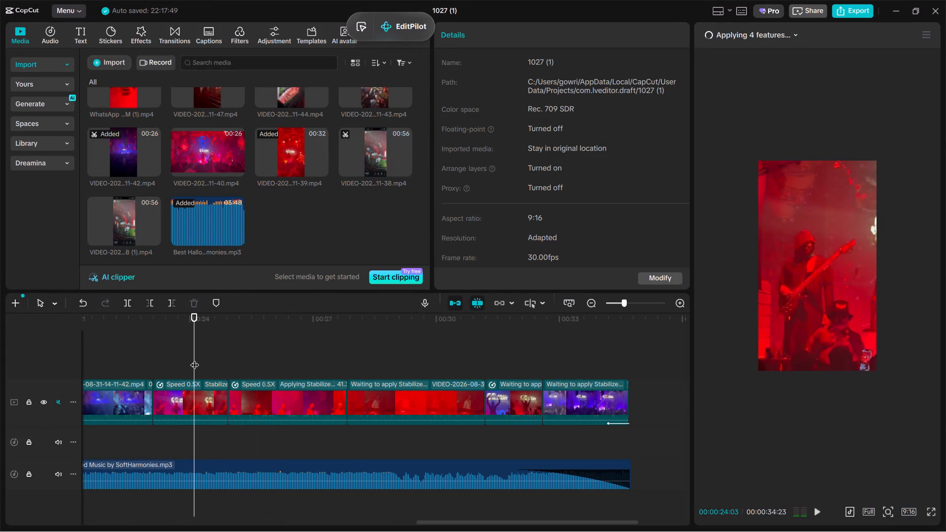
key(space)
key(space)
key(space)
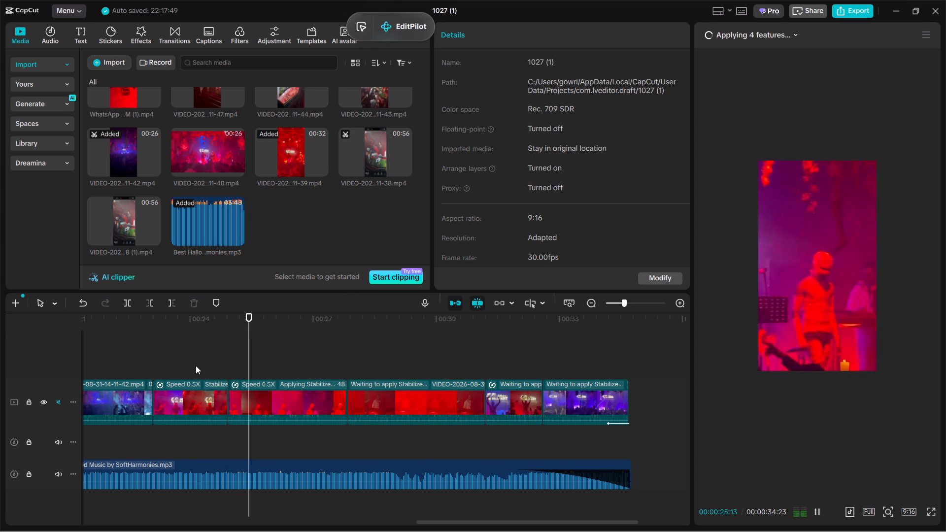
ctrl+scroll(310, 398, down, 4)
ctrl+scroll(310, 398, up, 10)
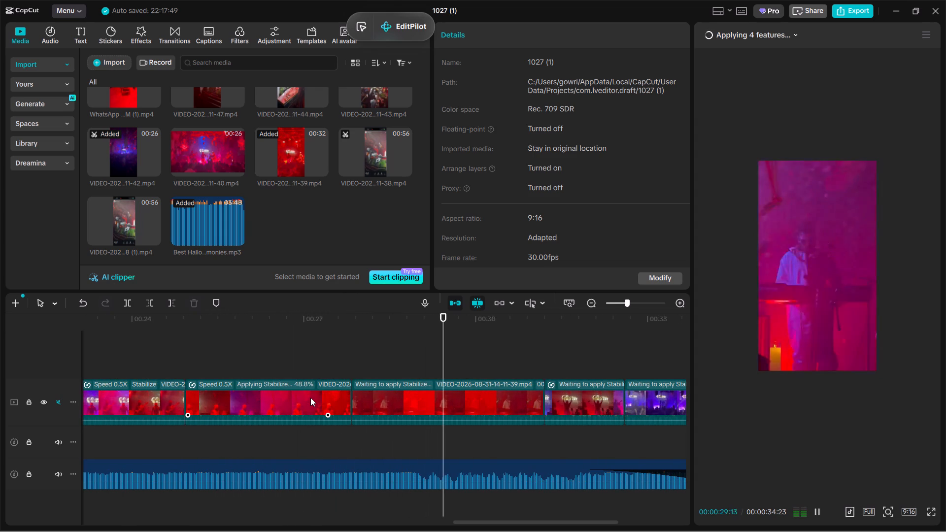
ctrl+scroll(649, 398, down, 8)
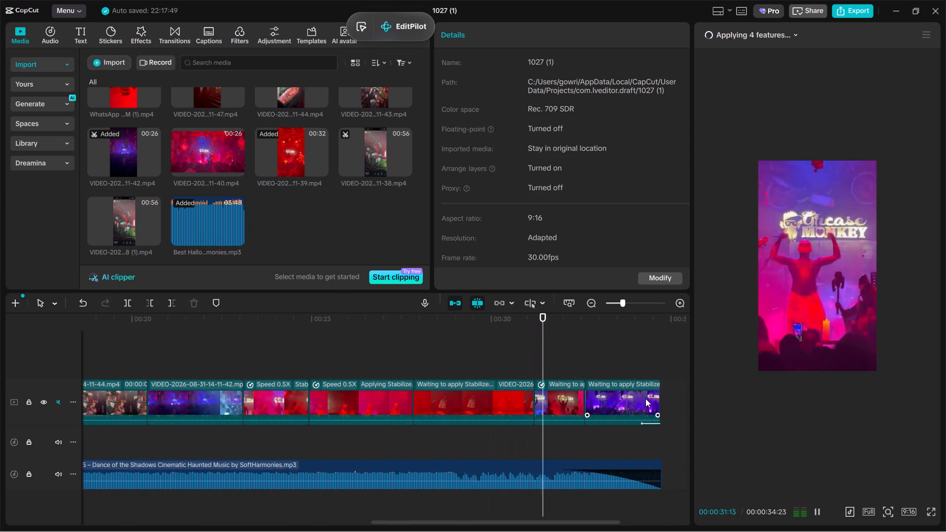
ctrl+scroll(645, 399, up, 9)
scroll(645, 399, down, 1)
key(space)
click(481, 358)
key(space)
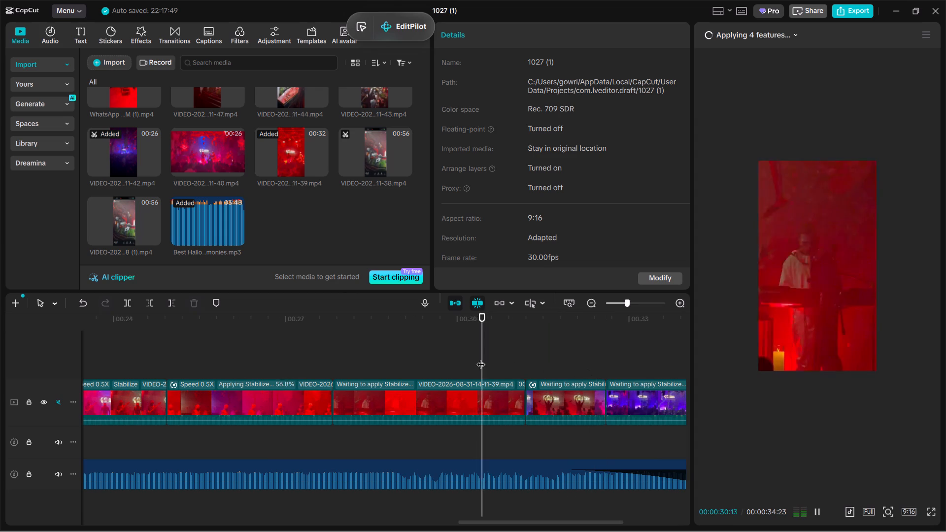
key(space)
key(space)
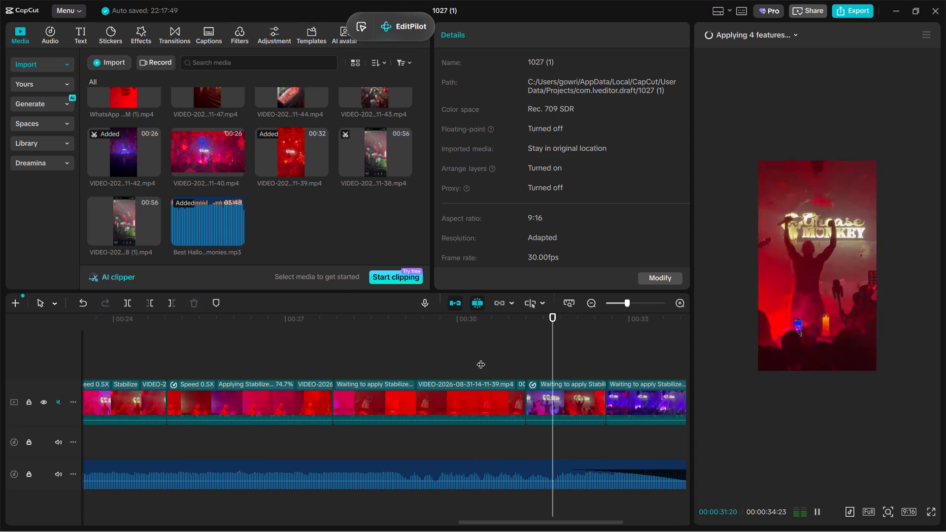
ctrl+scroll(481, 358, down, 8)
ctrl+scroll(481, 358, up, 7)
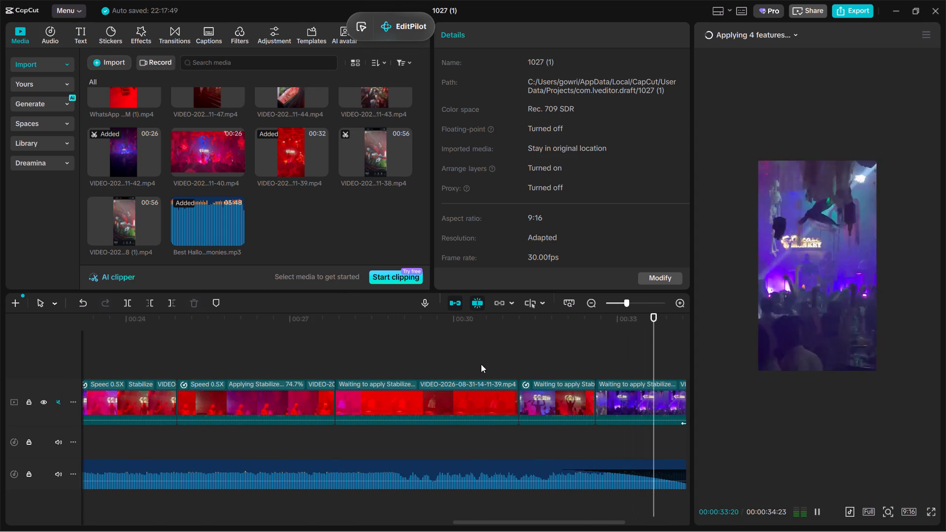
ctrl+scroll(377, 453, down, 3)
click(226, 363)
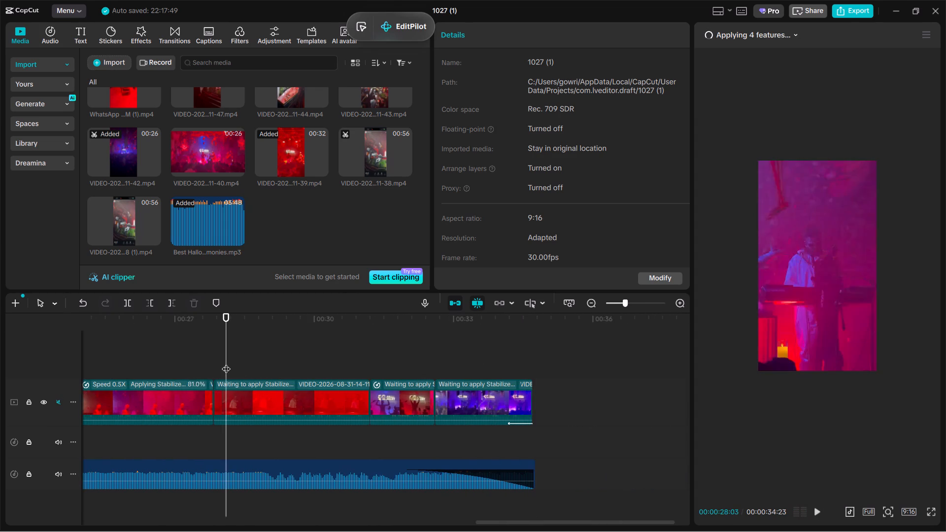
key(space)
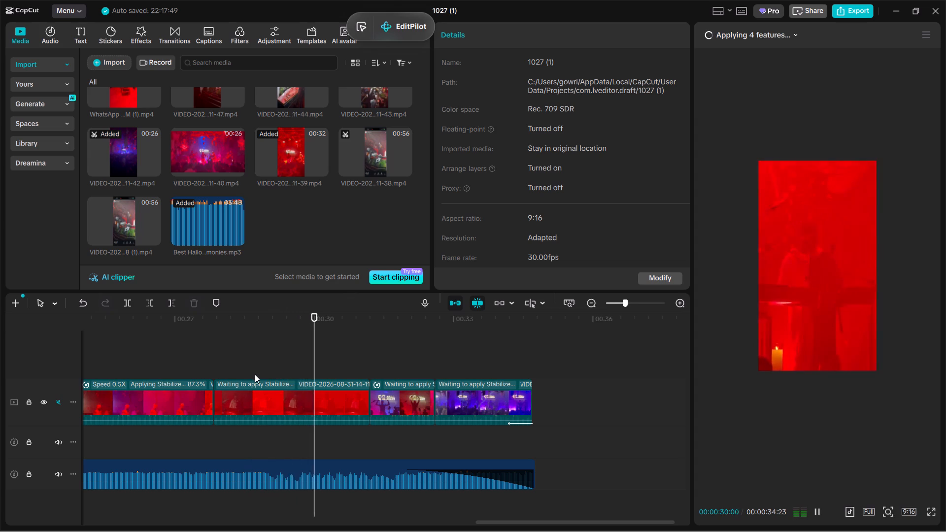
ctrl+scroll(255, 374, up, 5)
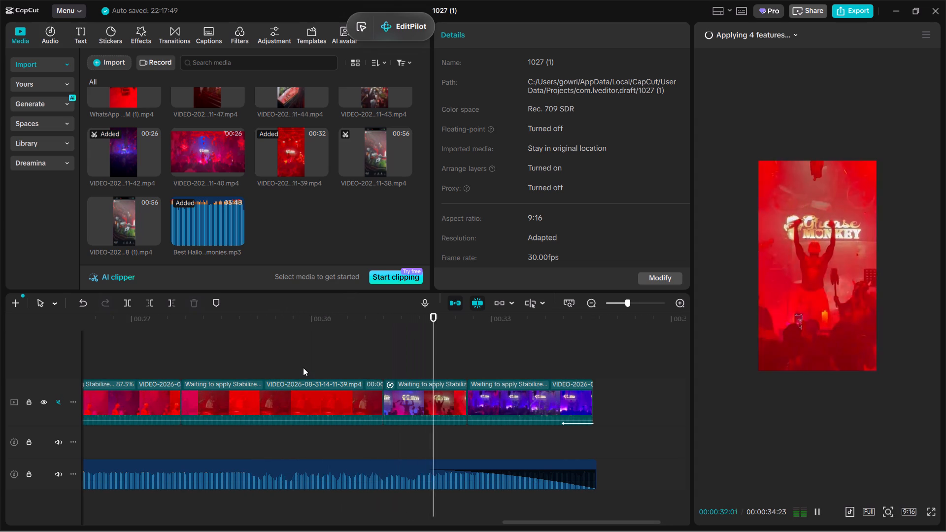
ctrl+scroll(300, 366, down, 5)
click(269, 360)
drag(269, 360, 0, 358)
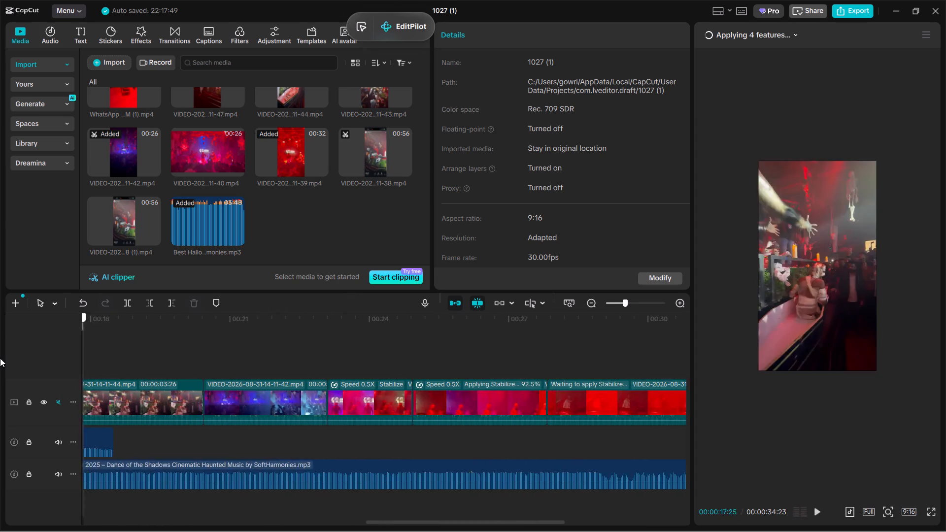
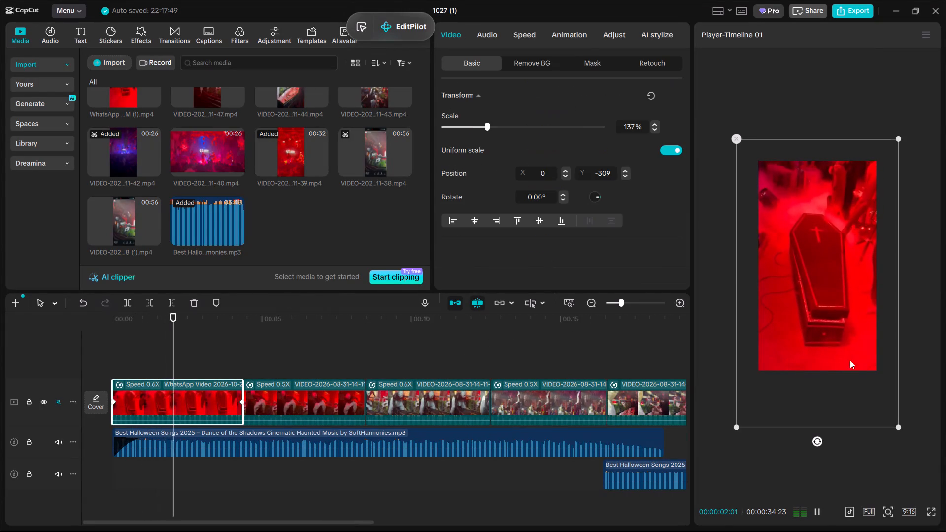
Apply a Trending In animation to the opening 0.6X coffin clip and preview it from the beginning of the timeline.
key(space)
click(582, 41)
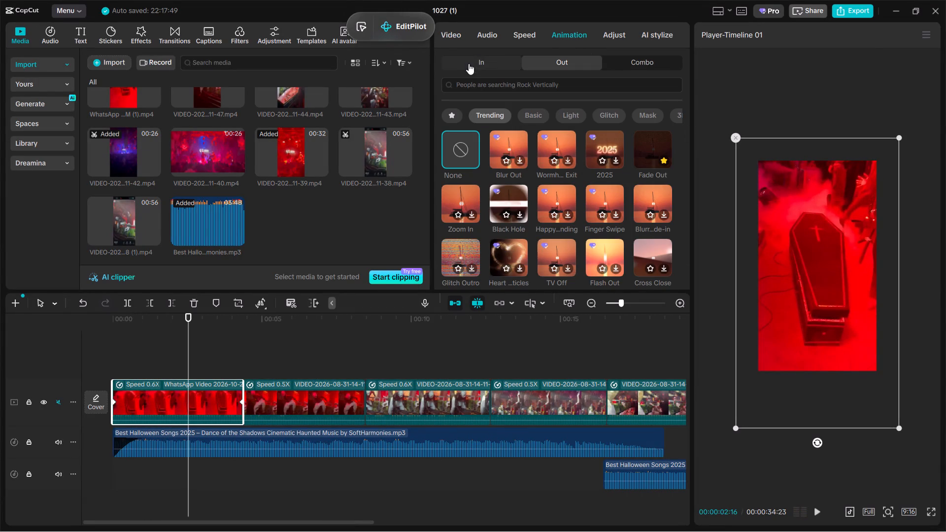
click(469, 64)
click(651, 151)
click(188, 342)
drag(188, 342, 109, 284)
key(space)
ctrl+scroll(469, 477, down, 3)
ctrl+scroll(286, 418, down, 3)
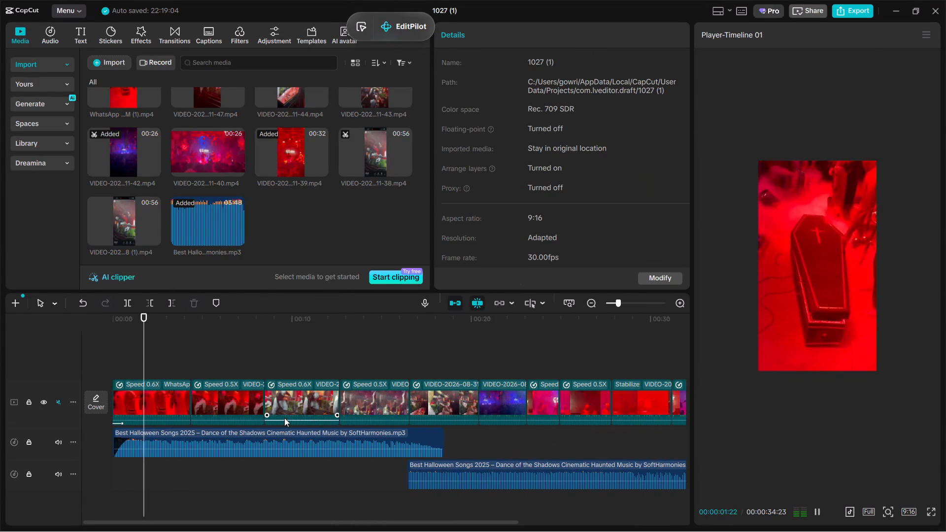
key(space)
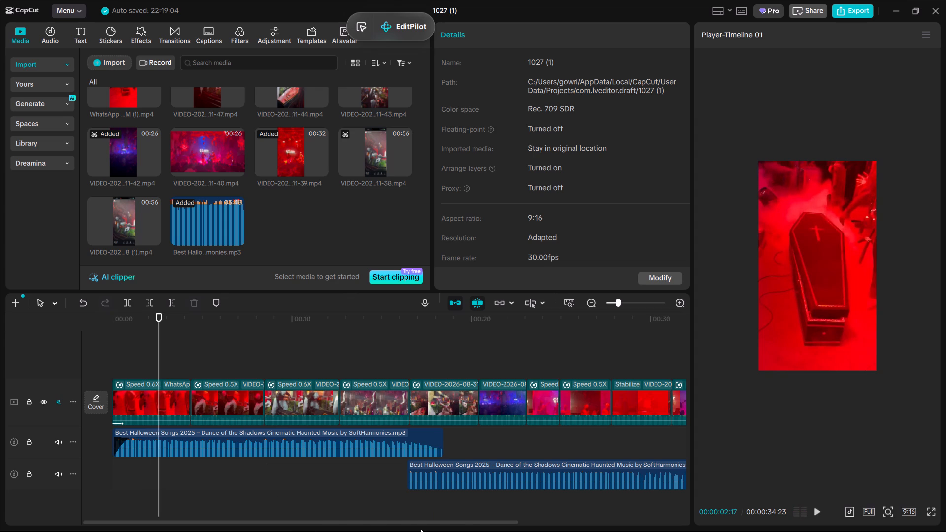
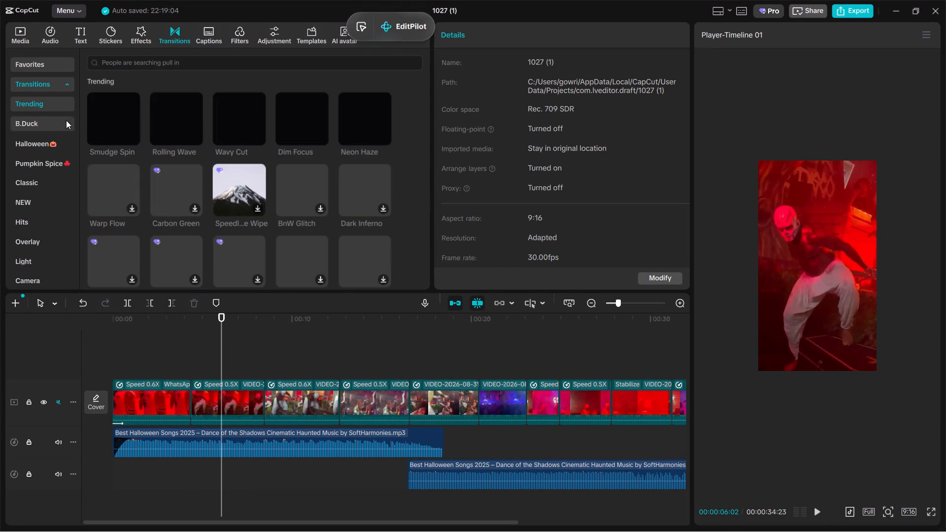
Search the transitions library for "invert".
click(137, 61)
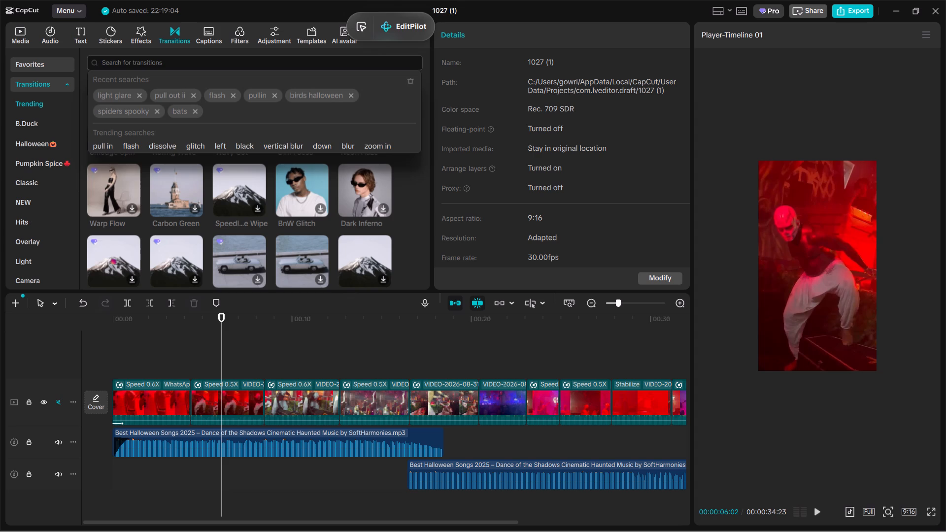
text(invert)
key(Return)
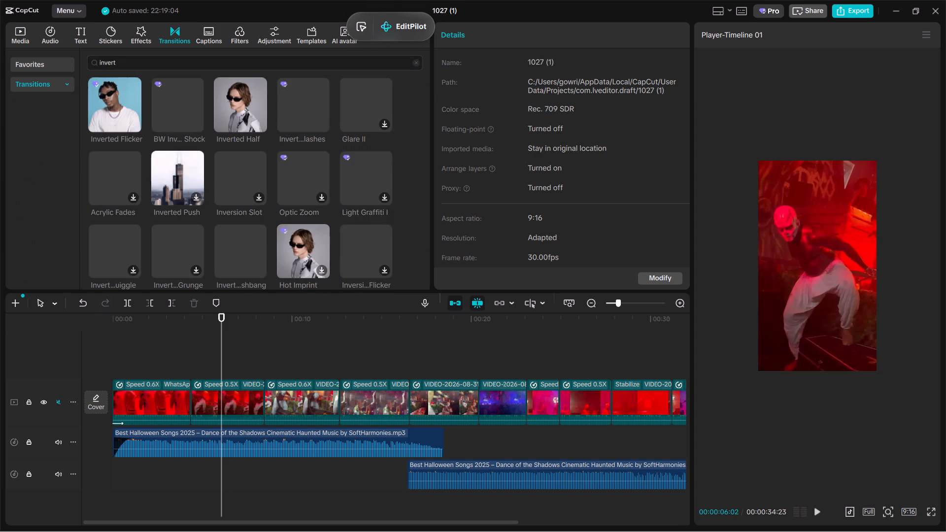
Add the favorite Bat Rush transition between the opening 0.6X coffin clip and the second clip, and preview it.
click(12, 60)
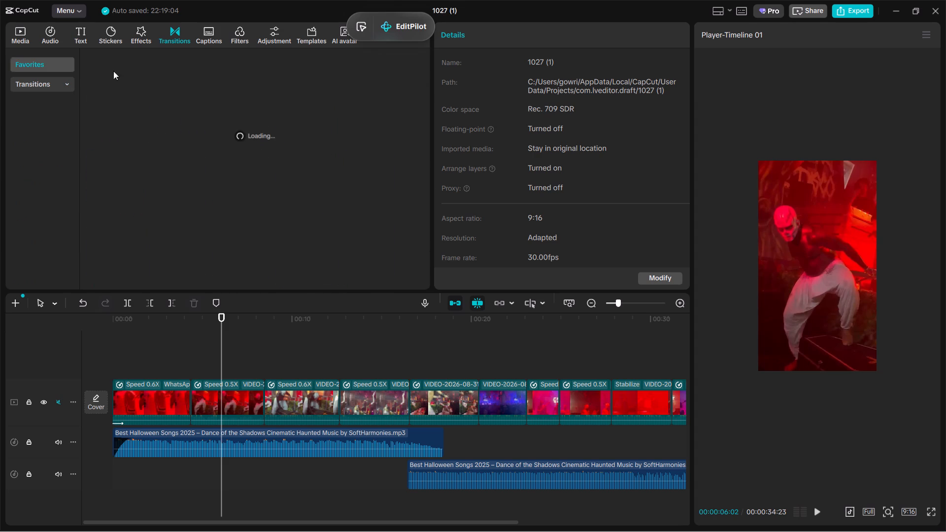
drag(116, 79, 199, 353)
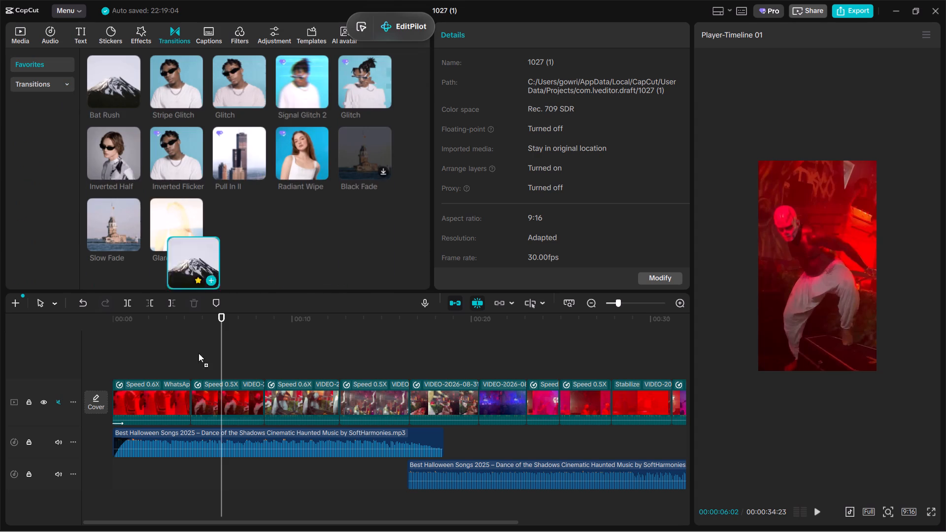
drag(199, 353, 203, 397)
click(168, 367)
key(space)
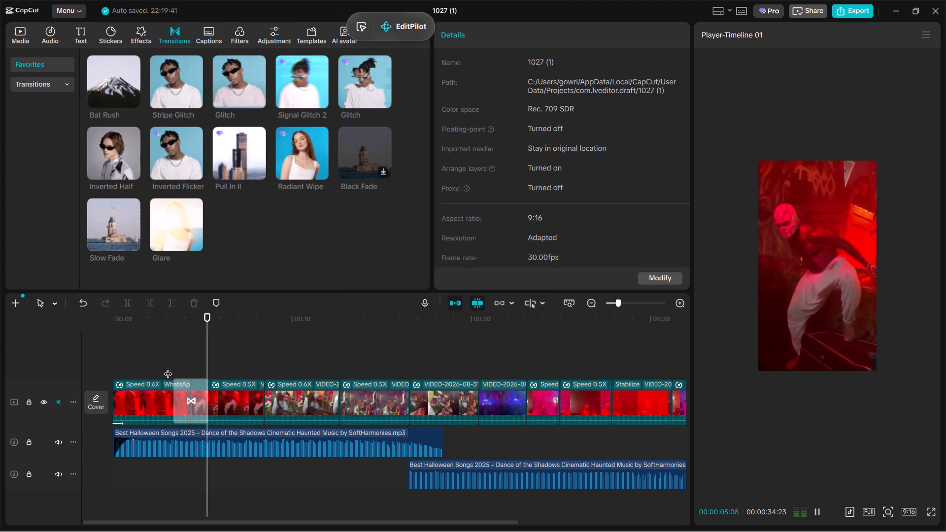
click(151, 355)
key(space)
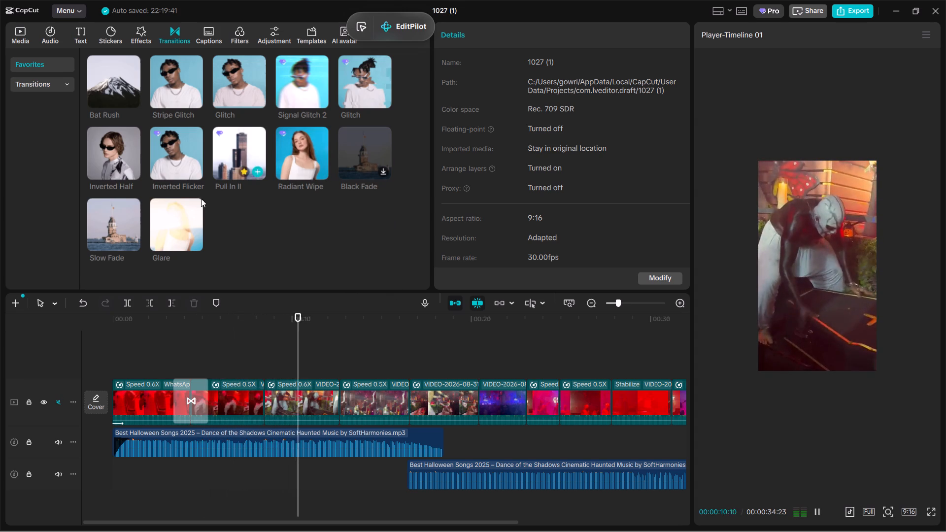
Add the favorite Slow Fade transition between the second and third clips and preview it.
drag(112, 216, 250, 403)
click(229, 350)
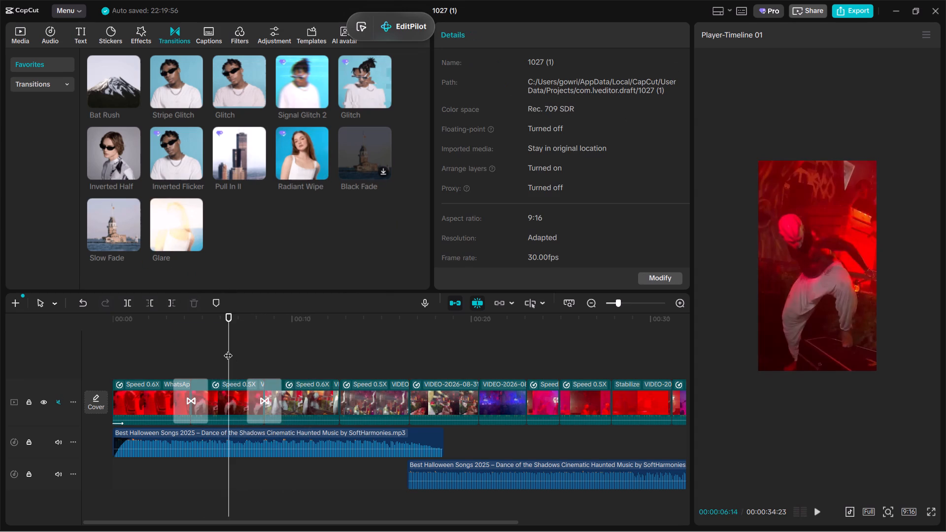
key(space)
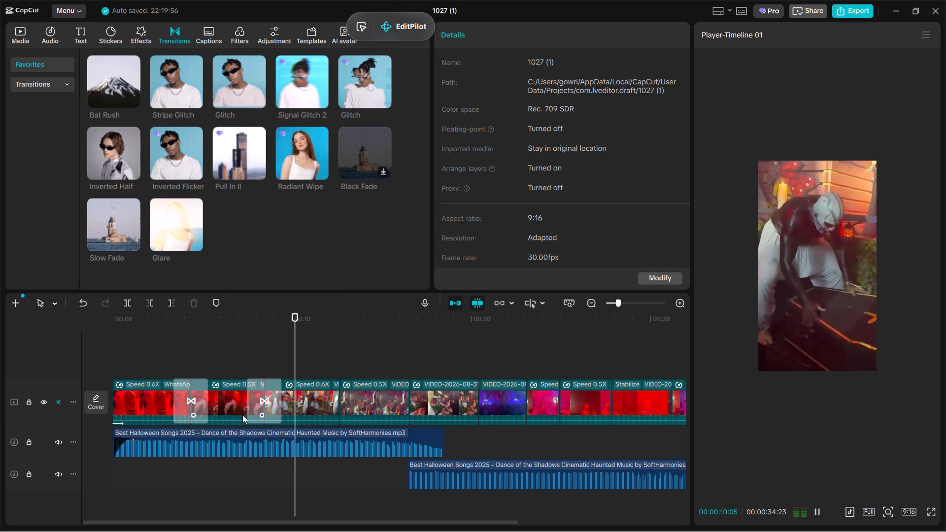
Shorten the Slow Fade transition between the second and third clips slightly and preview the cut.
click(265, 398)
drag(247, 394, 254, 400)
click(236, 365)
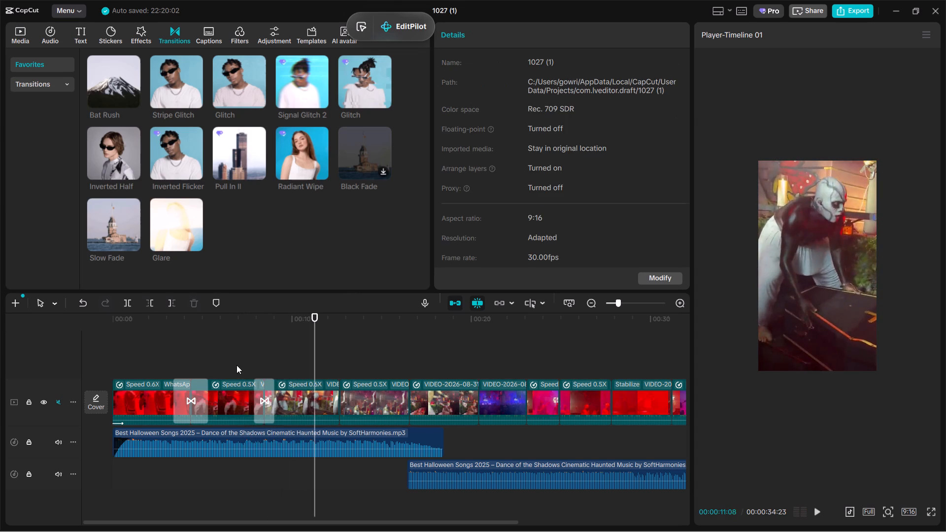
key(space)
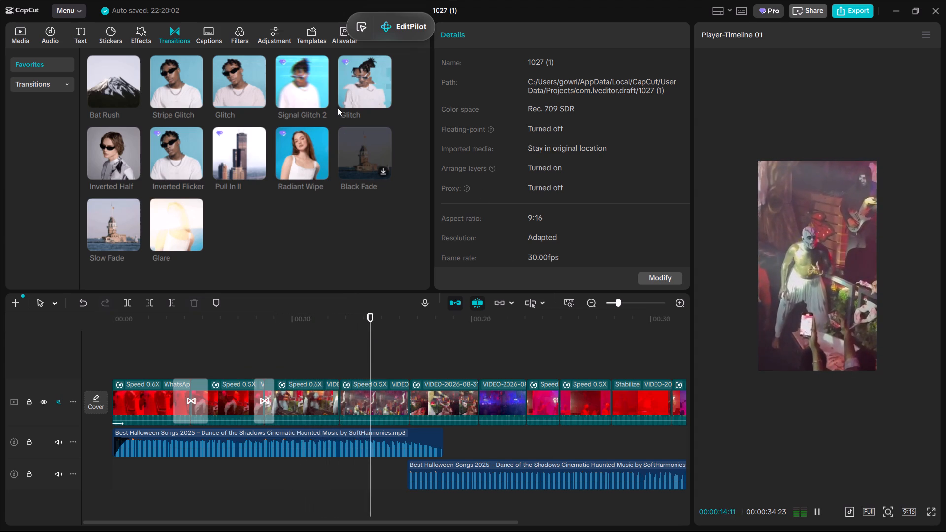
Add the Pro Glitch transition from the favorites between the third and fourth clips and preview it.
drag(371, 75, 335, 389)
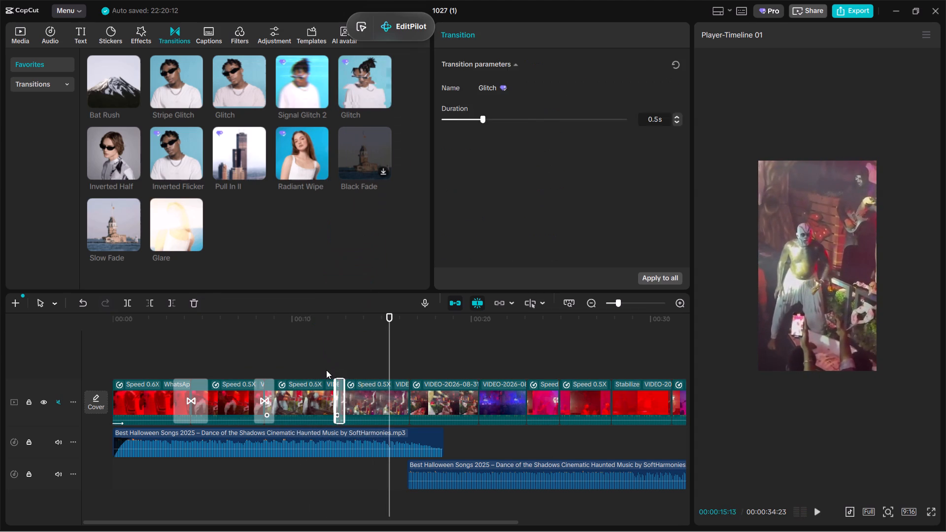
click(321, 363)
key(space)
ctrl+scroll(321, 362, up, 4)
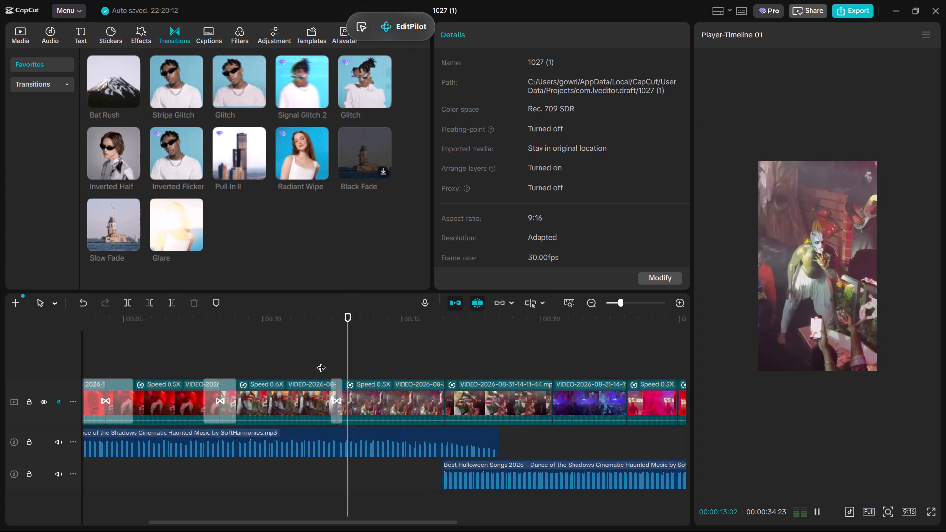
ctrl+scroll(321, 362, up, 2)
ctrl+scroll(321, 362, down, 6)
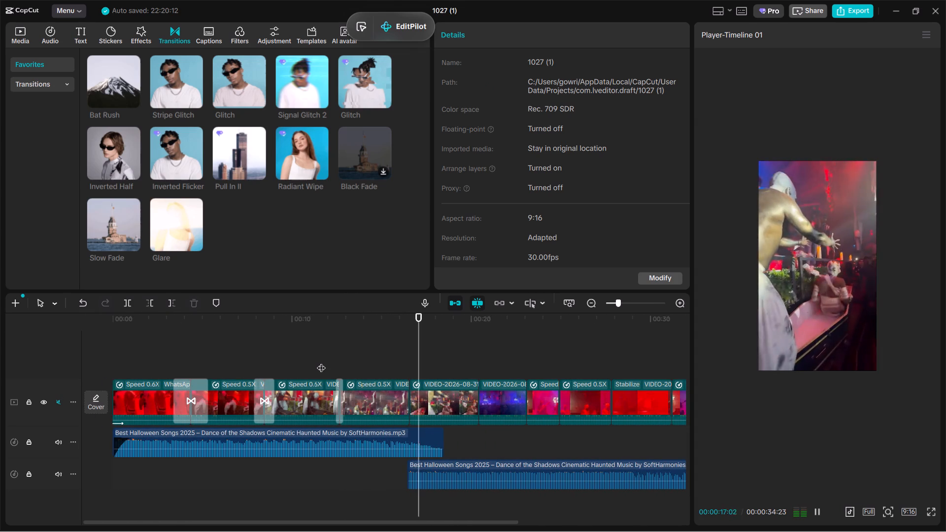
key(space)
Add the Pull In II transition between the fourth 0.5X clip and the fifth clip, and preview it.
drag(234, 159, 411, 400)
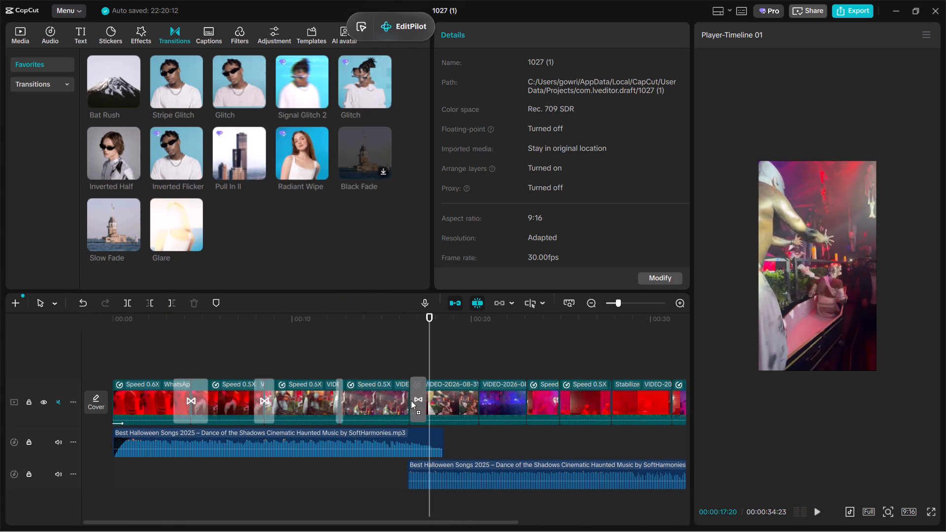
drag(411, 400, 409, 398)
click(396, 359)
click(542, 305)
click(382, 356)
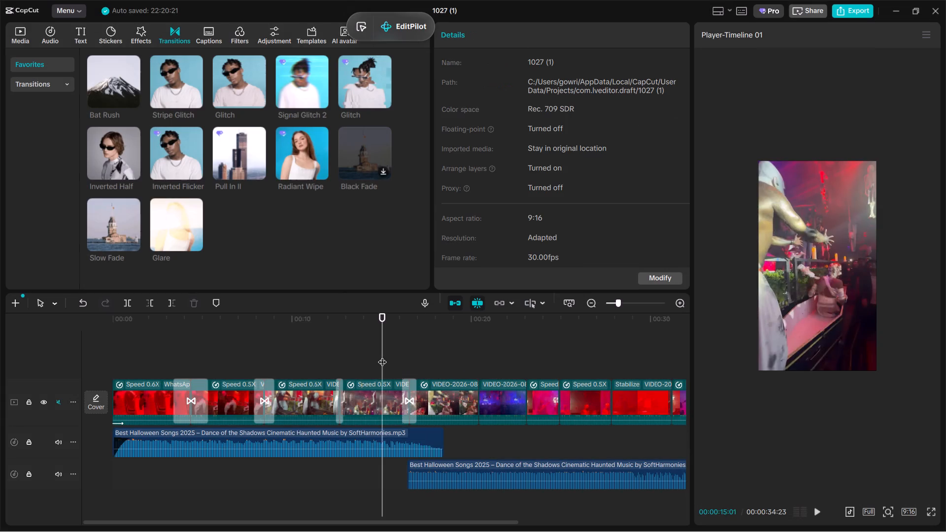
key(space)
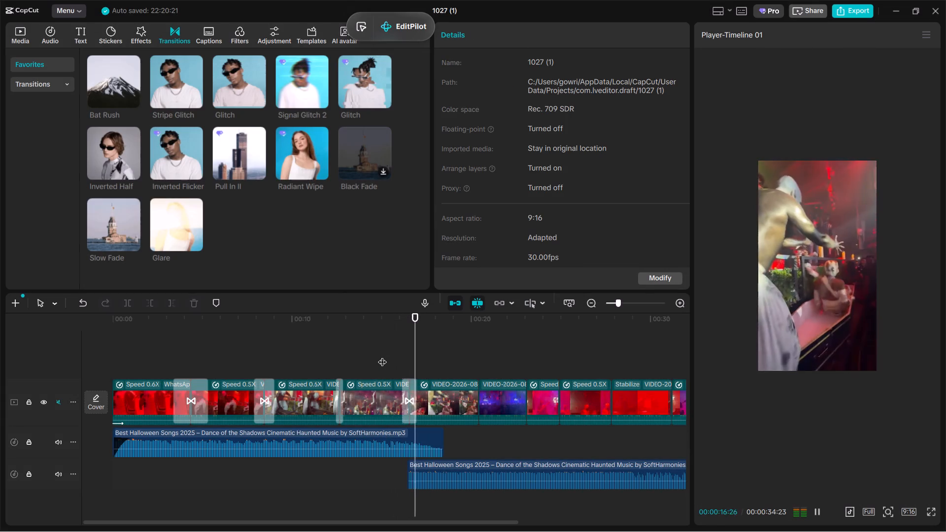
click(382, 356)
key(space)
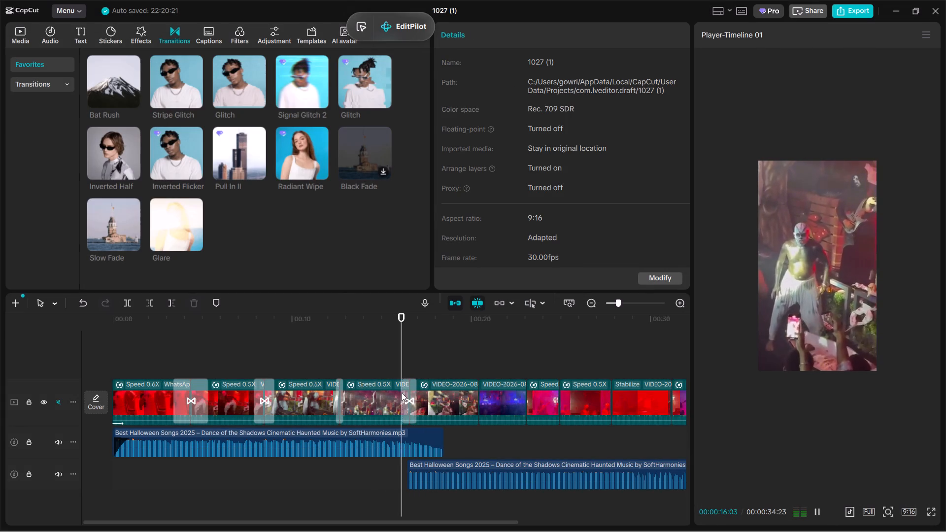
Shorten the duration of the Pull In II transition after the fourth clip and preview the cut.
click(402, 398)
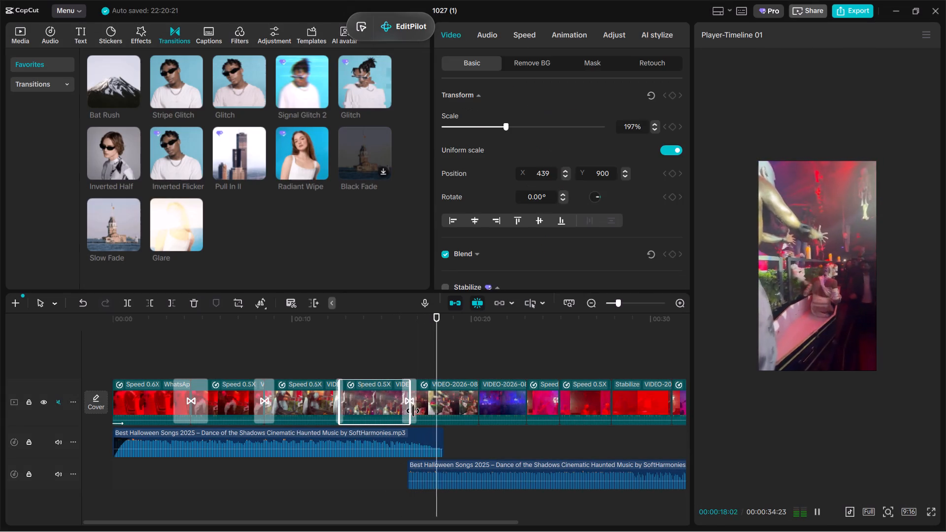
click(413, 411)
drag(507, 119, 497, 124)
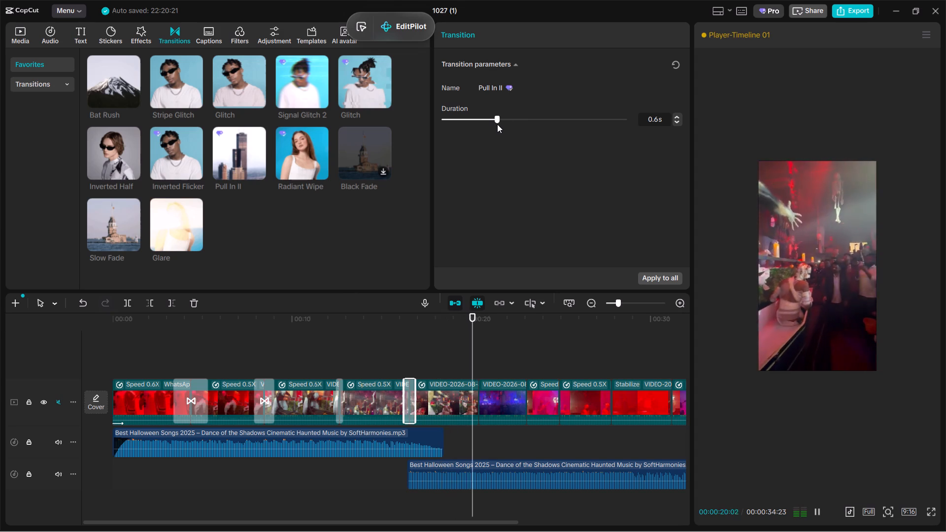
drag(497, 124, 488, 133)
click(378, 357)
key(space)
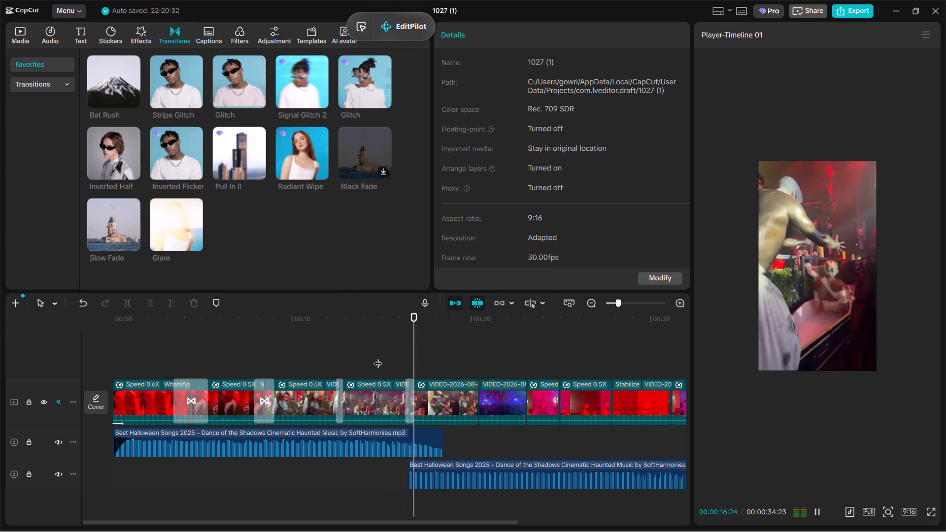
Add the Signal Glitch 2 transition between the fifth clip and the blue-lit sixth clip, and preview it.
ctrl+scroll(378, 357, down, 2)
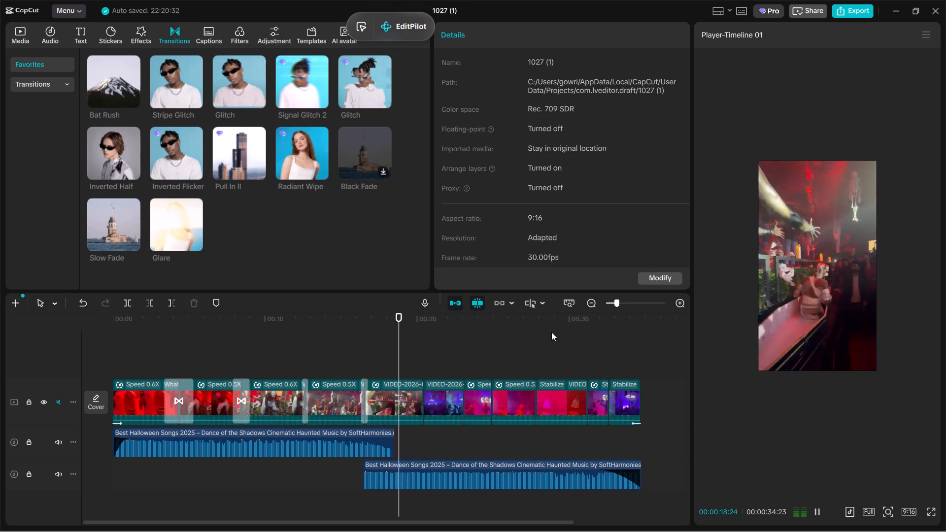
drag(305, 79, 467, 361)
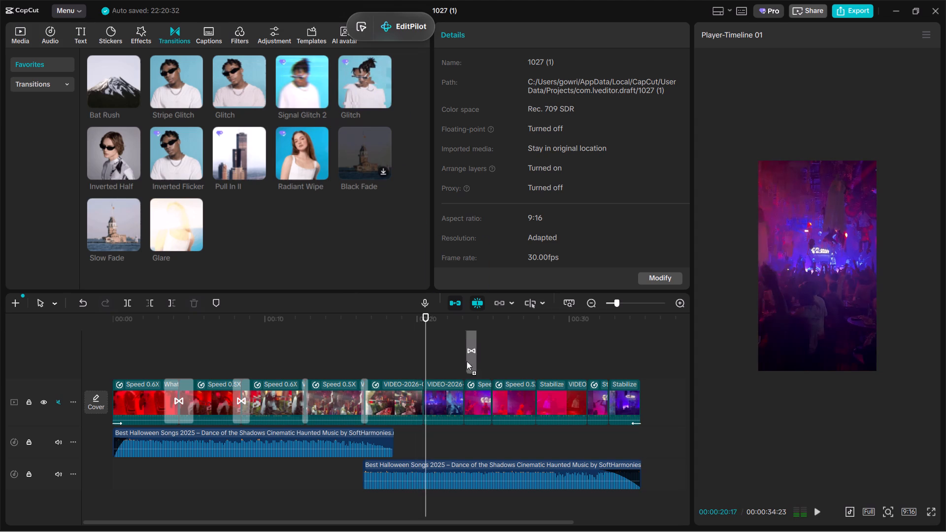
drag(467, 361, 423, 396)
click(412, 366)
key(space)
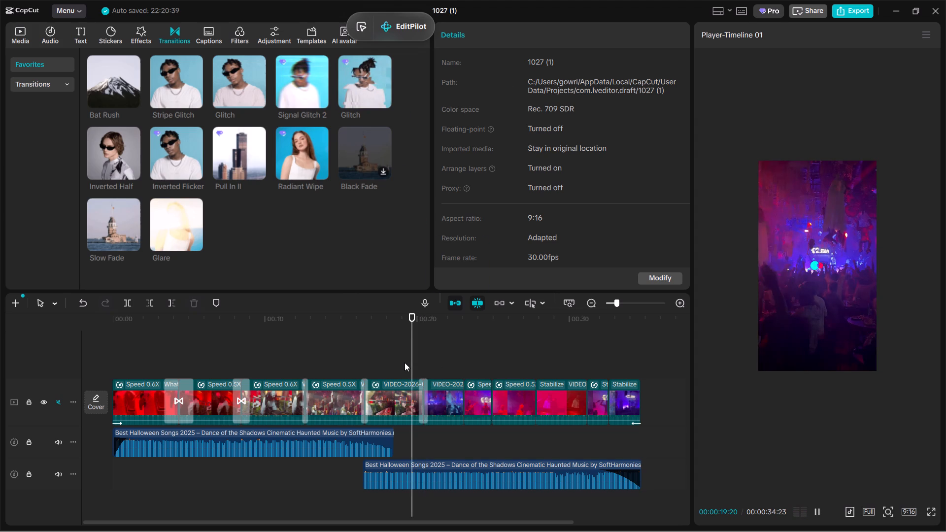
ctrl+scroll(410, 367, up, 8)
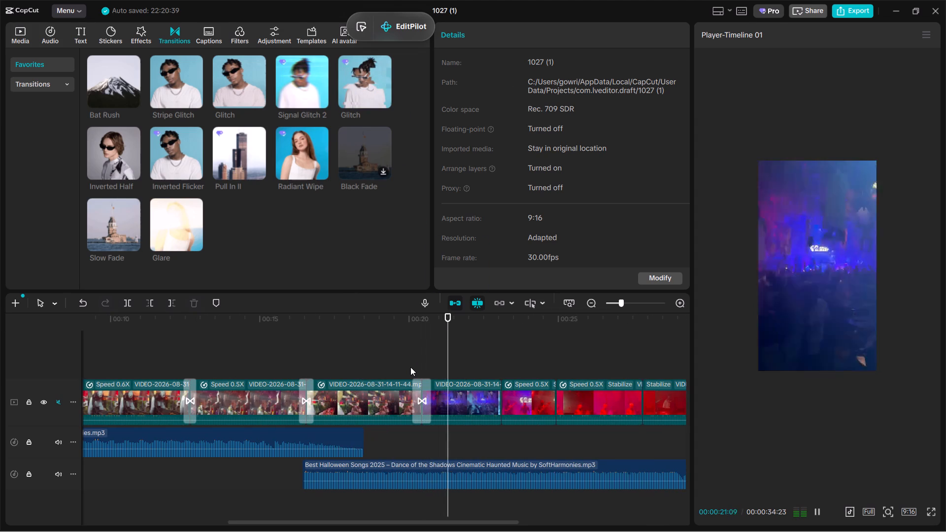
click(410, 367)
key(space)
Shorten the duration of the Signal Glitch 2 transition before the blue-lit clip and preview it.
click(424, 390)
key(space)
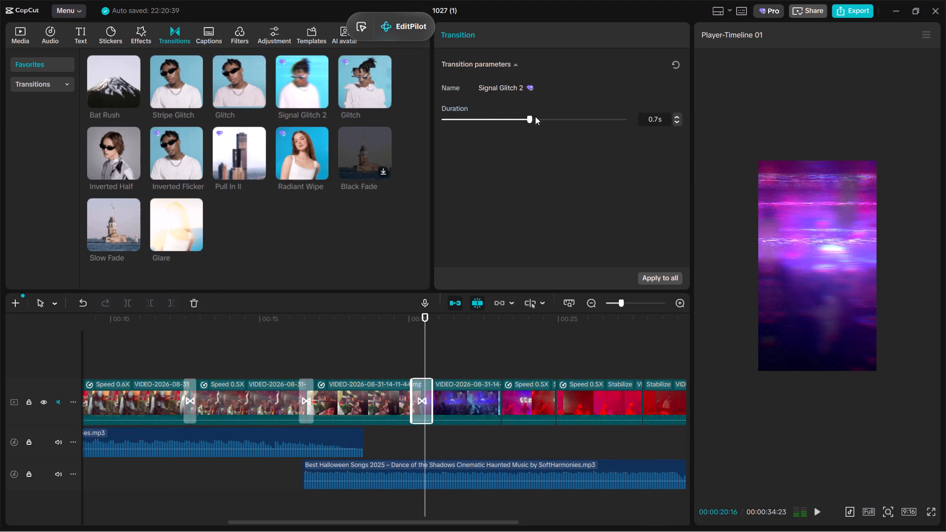
drag(514, 119, 492, 119)
click(397, 351)
key(space)
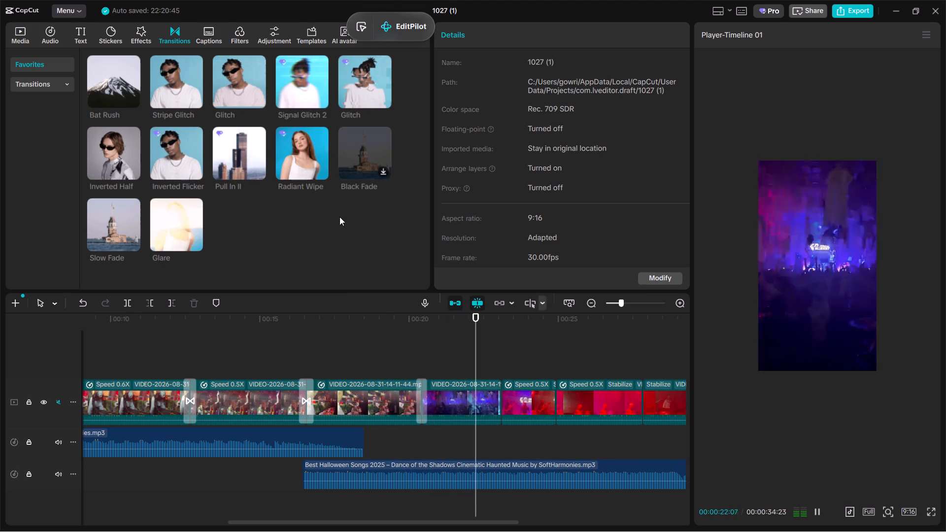
Add the Inverted Flicker transition between the blue-lit sixth clip and the seventh guitarist clip, and preview it.
drag(185, 152, 494, 398)
click(488, 352)
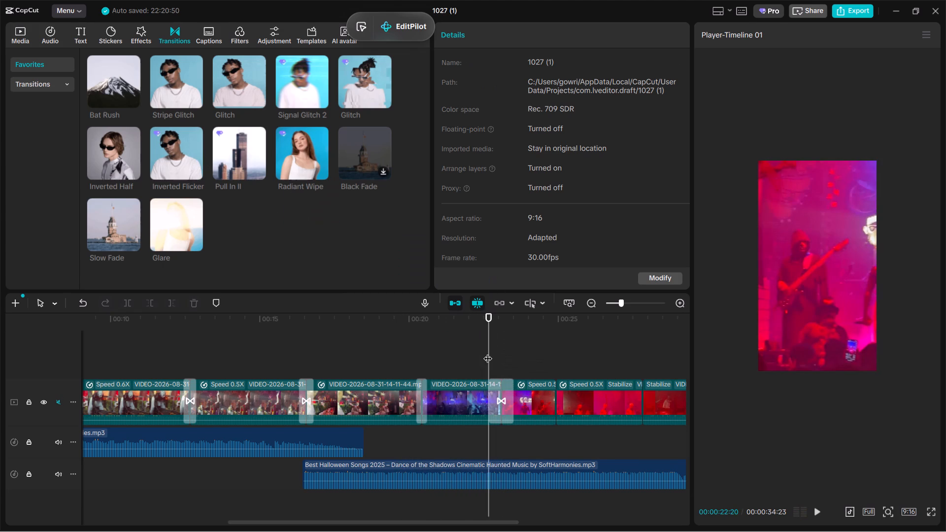
click(471, 354)
key(space)
ctrl+scroll(471, 354, down, 3)
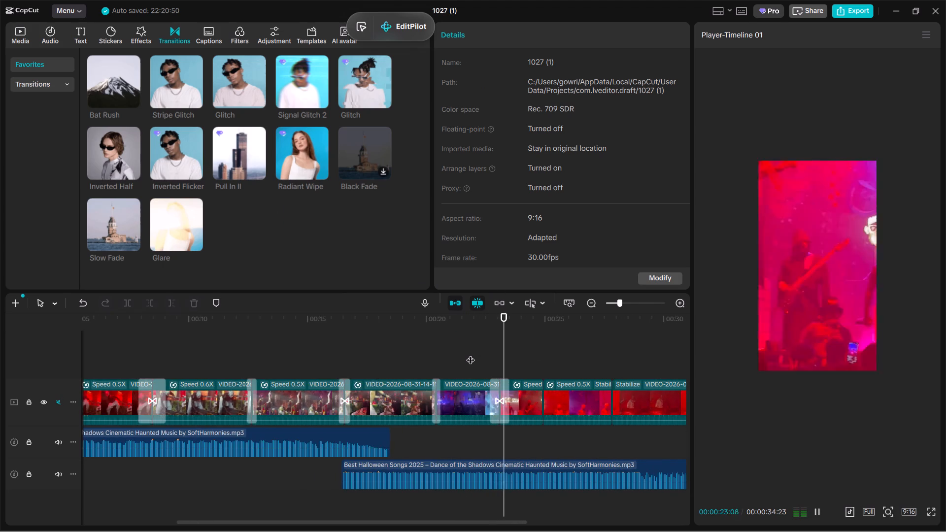
ctrl+scroll(471, 354, down, 3)
key(space)
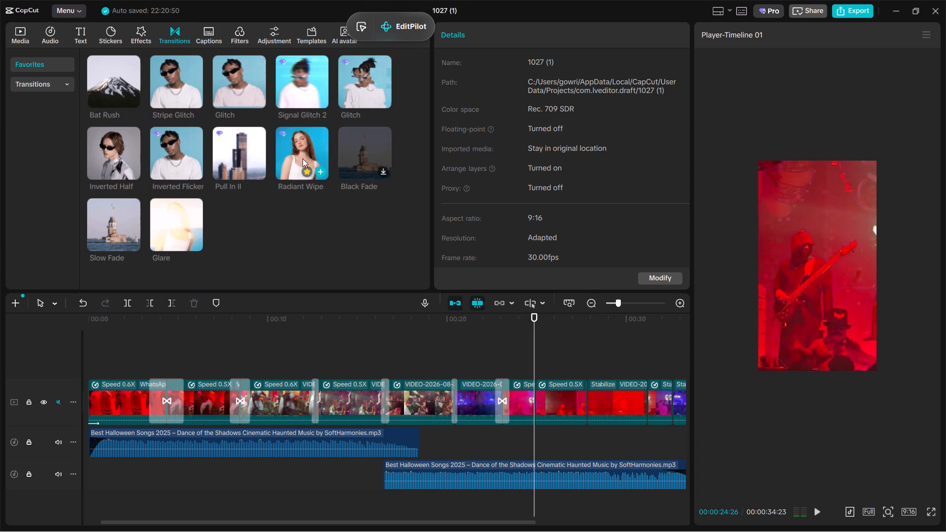
Add the non-Pro Glitch transition between the eighth 0.5X clip and the following stabilized clip, and preview through to the end.
click(302, 159)
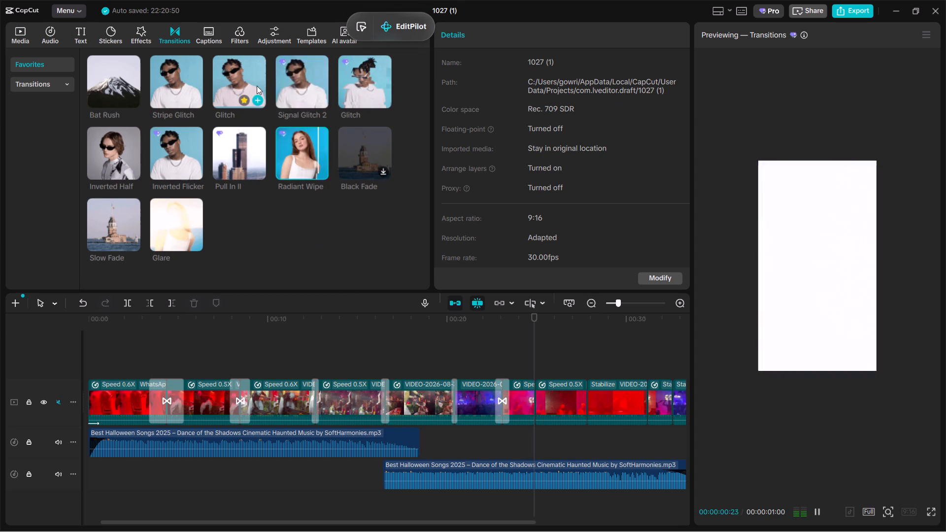
drag(242, 77, 579, 388)
click(570, 351)
key(space)
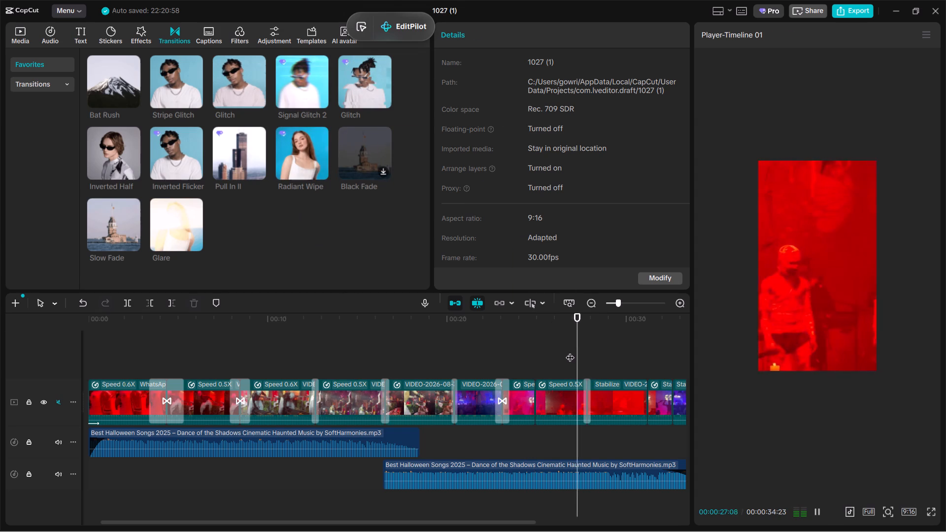
ctrl+scroll(570, 351, down, 5)
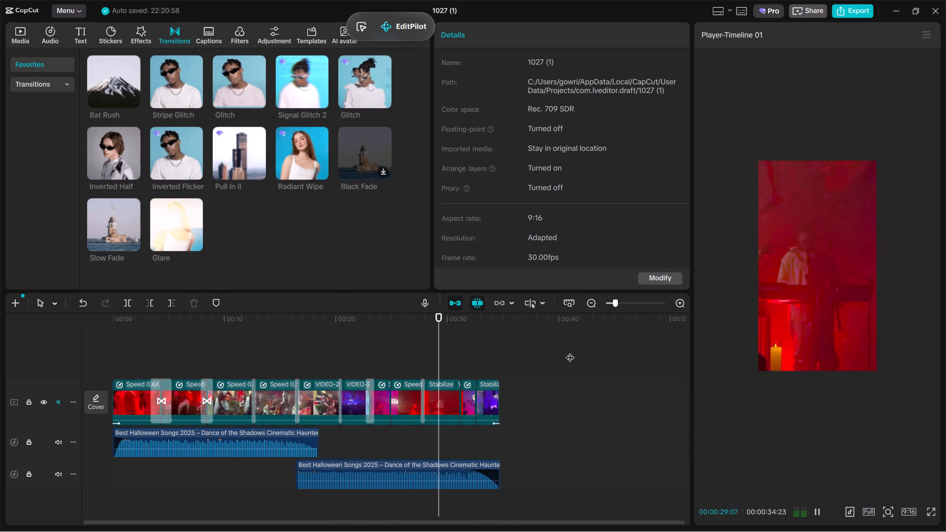
Add volume keyframes on the second music clip at 00:00:33:05, lowering the volume at 00:00:33:15 and 00:00:34:03, and preview the ending.
ctrl+scroll(570, 351, up, 7)
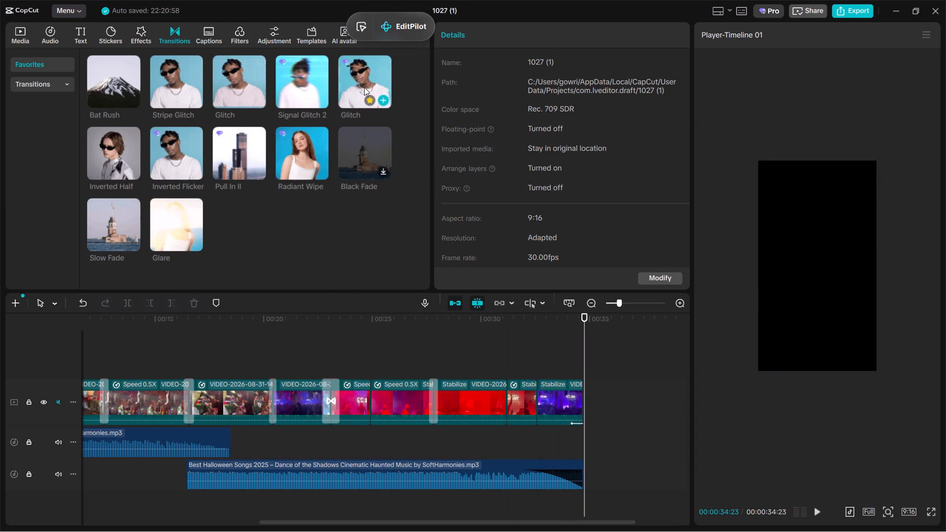
click(551, 453)
click(551, 470)
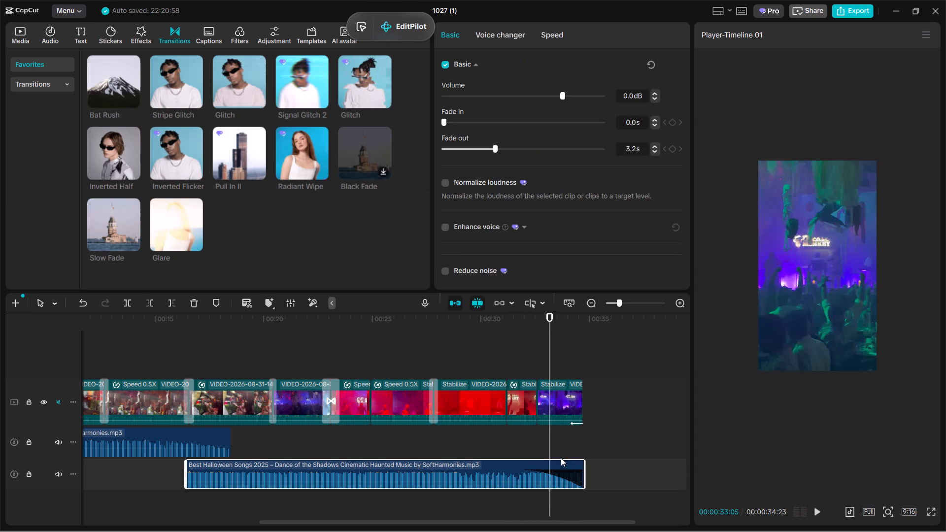
click(673, 66)
key(space)
key(space)
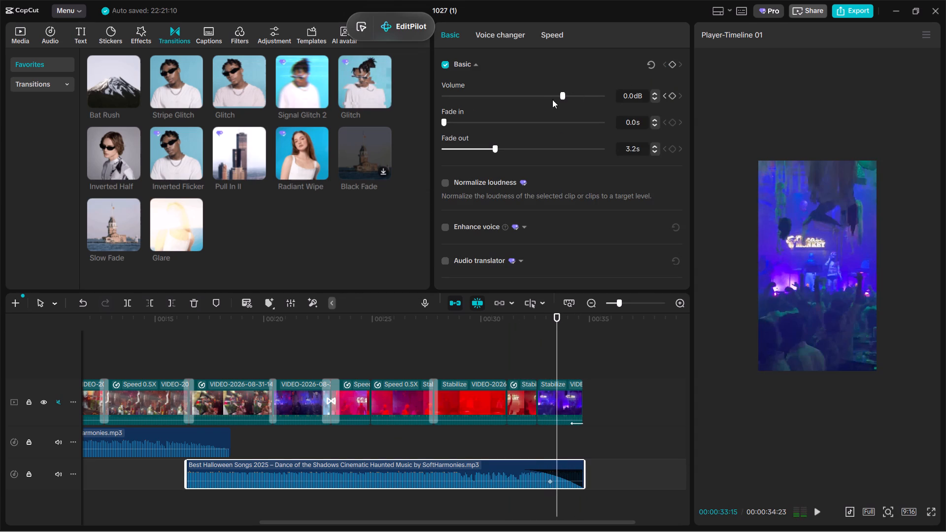
drag(552, 99, 545, 99)
key(space)
key(space)
drag(548, 98, 543, 97)
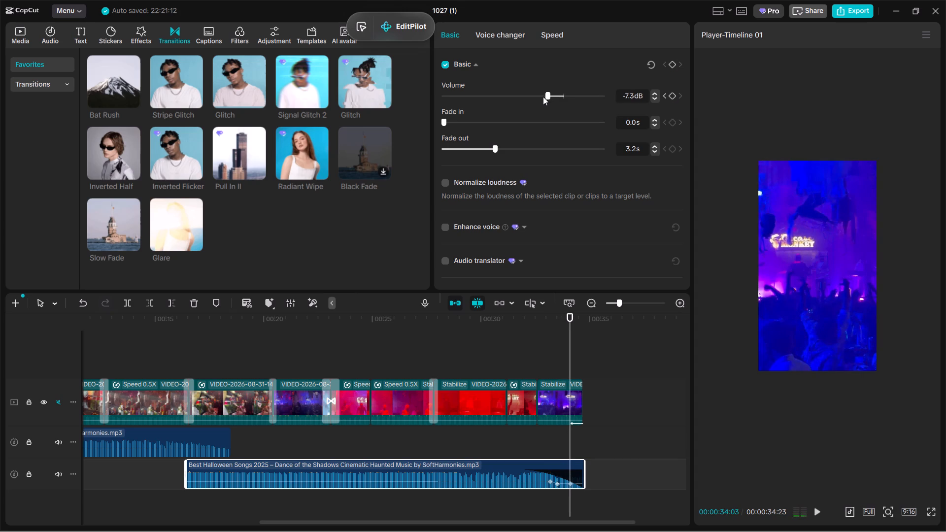
drag(543, 97, 529, 95)
click(523, 364)
key(space)
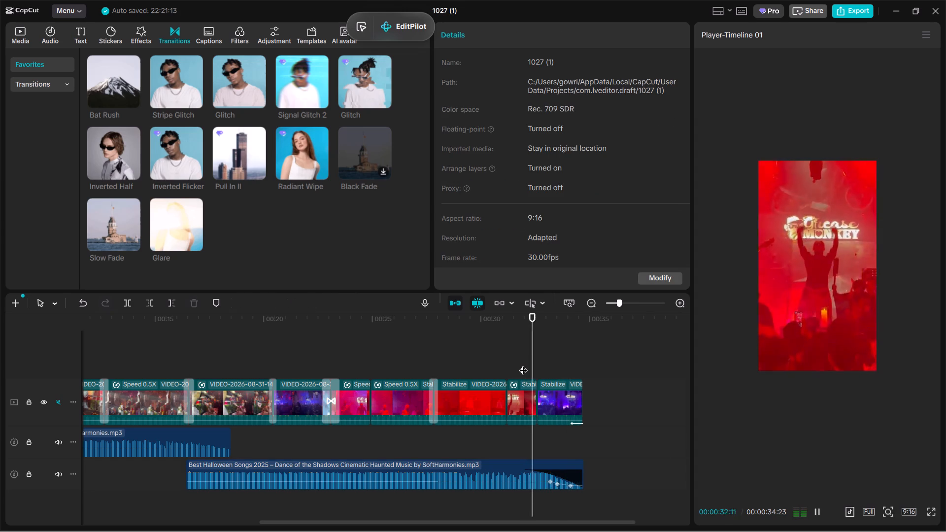
ctrl+scroll(523, 364, up, 5)
ctrl+scroll(523, 364, down, 4)
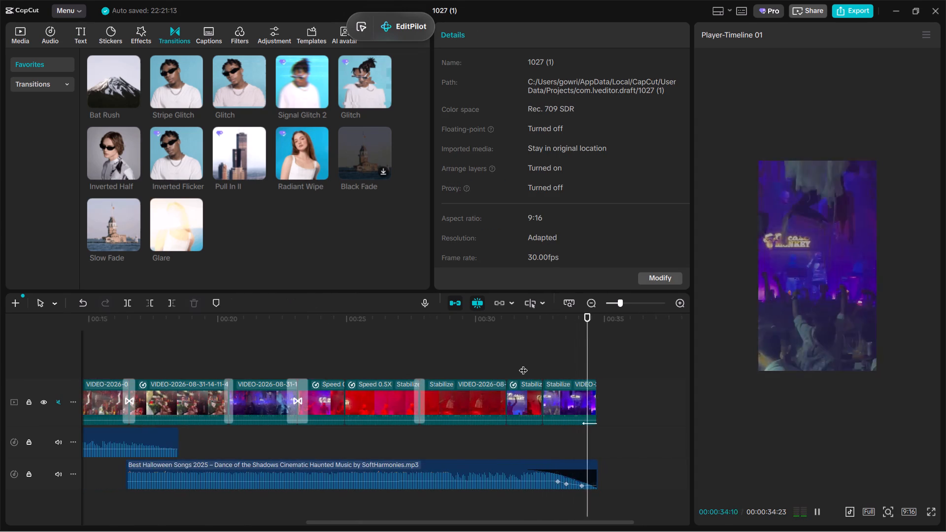
ctrl+scroll(523, 364, down, 4)
Add the Hallow...Ritual transition from the Halloween category between the red ninth clip and the tenth clip, and preview it.
click(550, 365)
drag(550, 365, 536, 375)
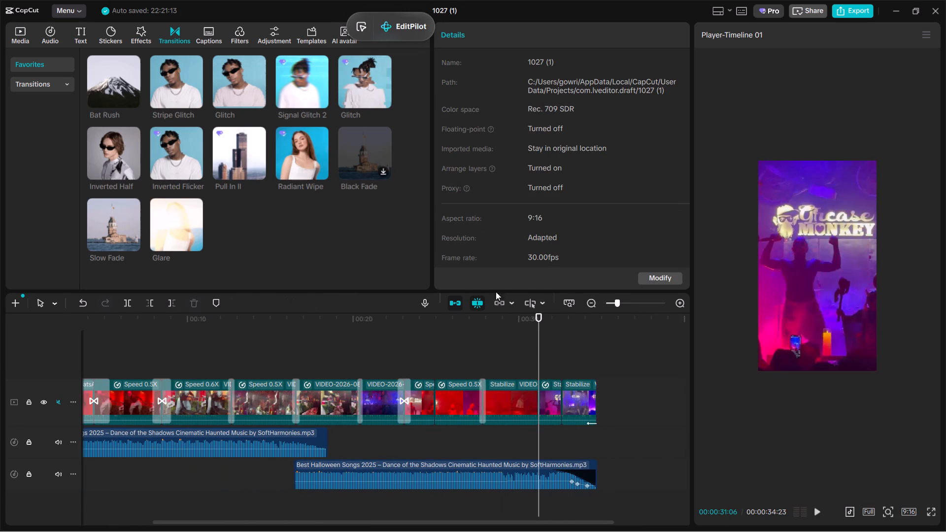
click(23, 84)
click(179, 106)
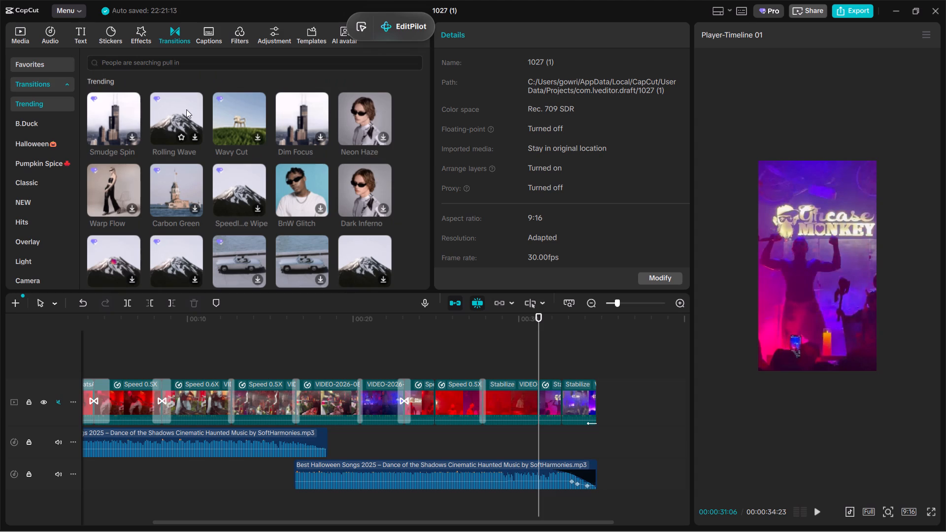
click(197, 63)
click(52, 139)
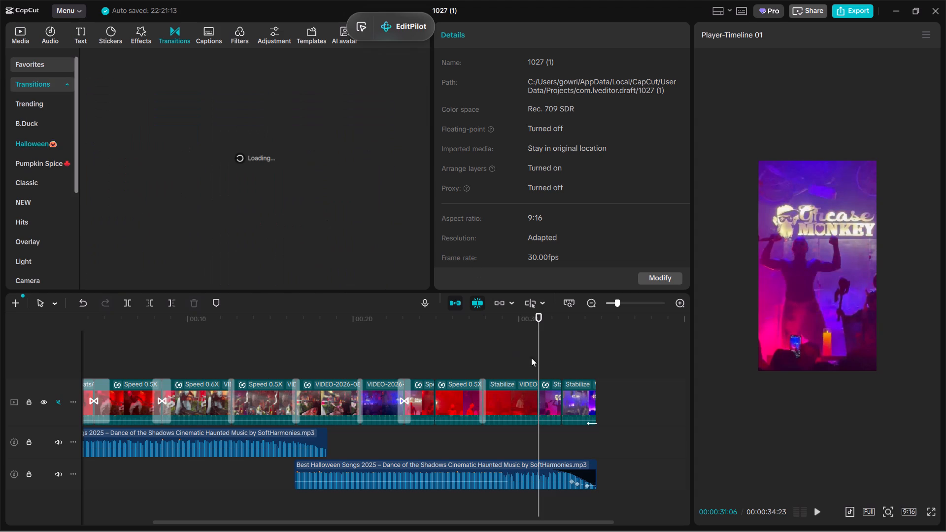
click(128, 112)
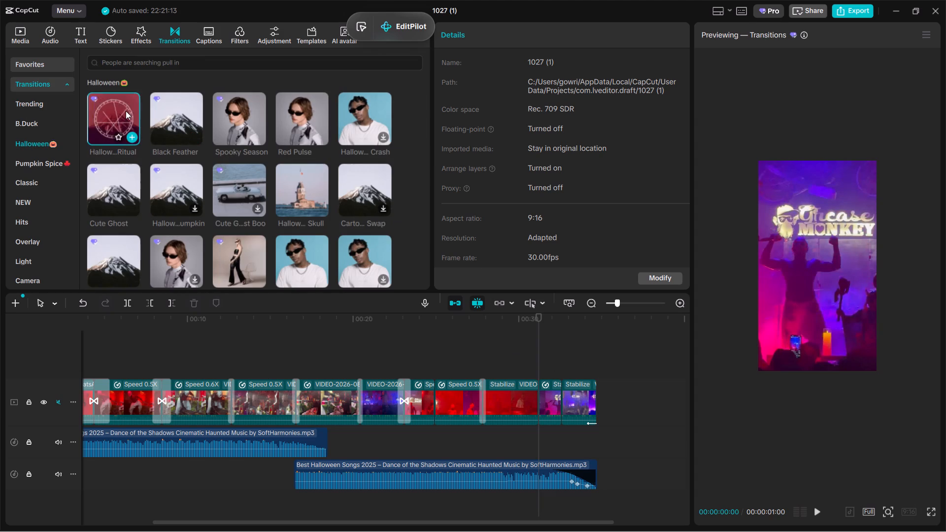
drag(123, 109, 360, 243)
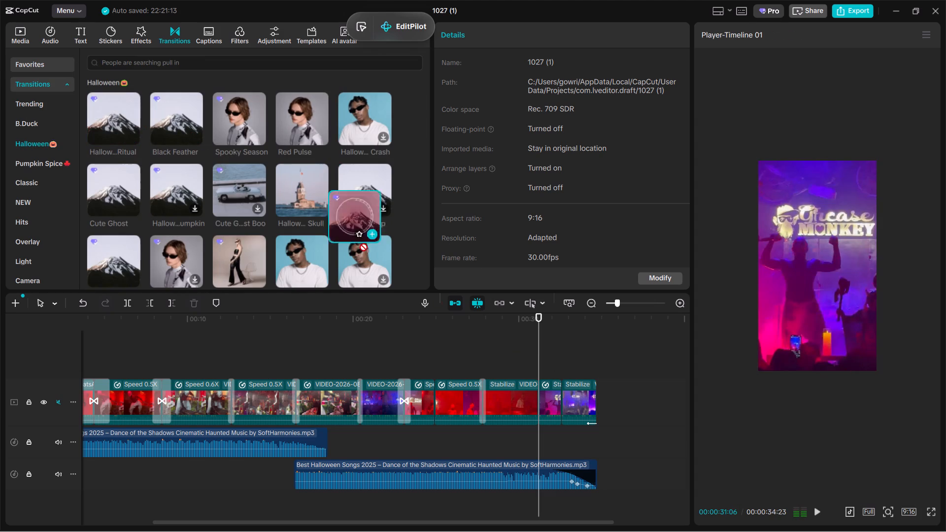
drag(360, 243, 535, 390)
click(520, 355)
key(space)
ctrl+scroll(520, 351, up, 3)
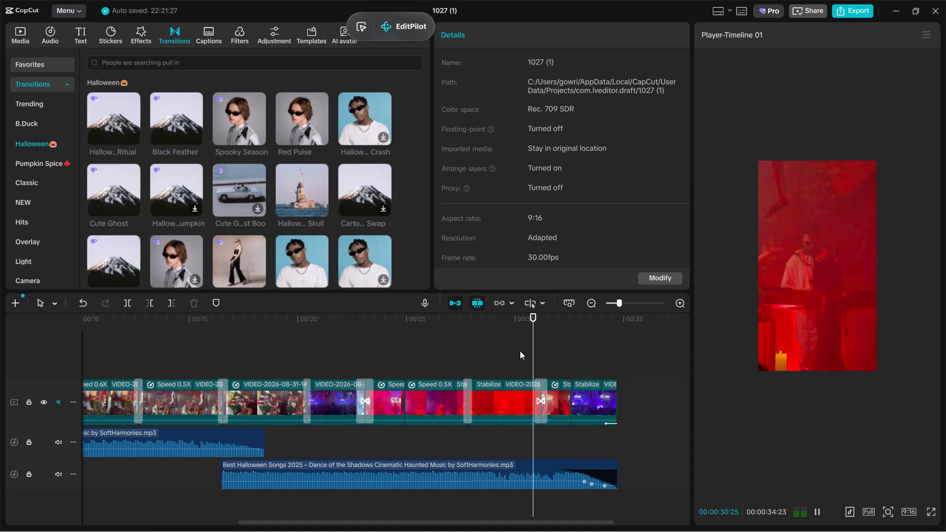
key(space)
key(space)
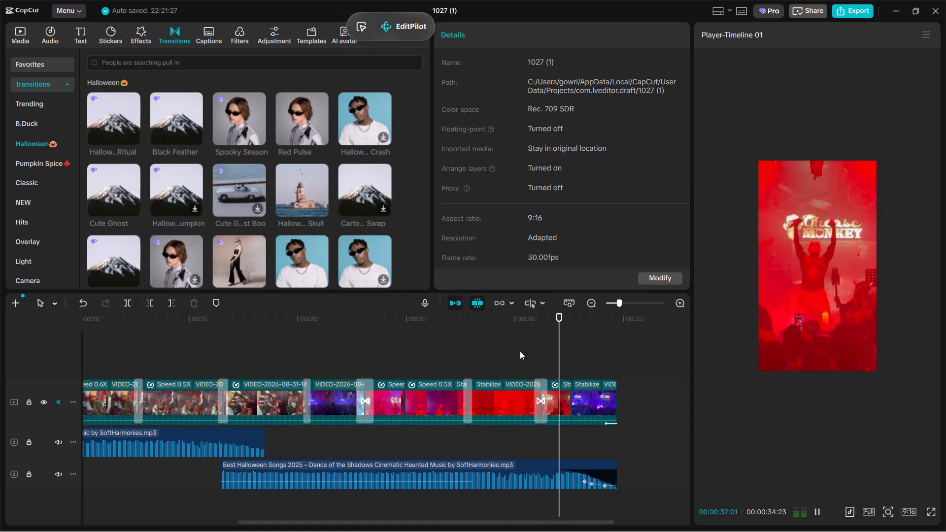
key(space)
Add the Red Pulse transition between the seventh guitarist clip and the eighth 0.5X clip, and preview it.
click(297, 129)
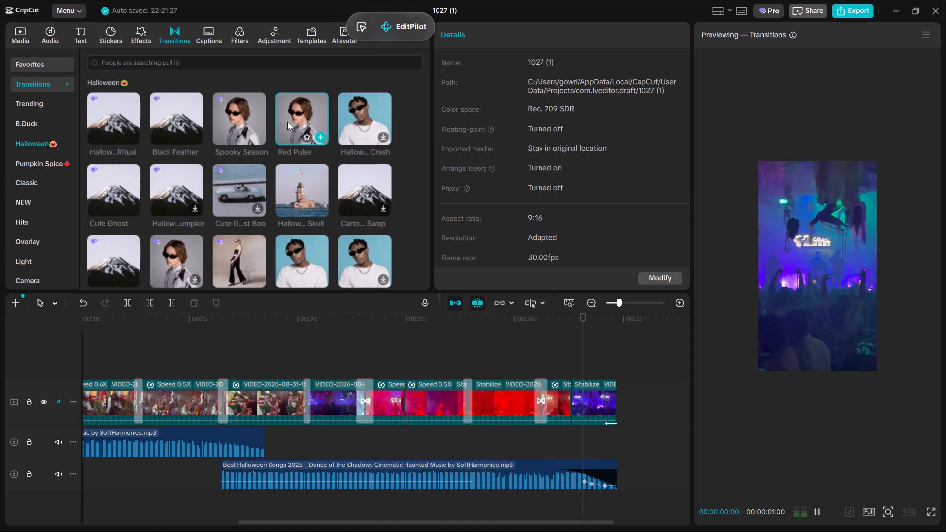
drag(288, 122, 407, 400)
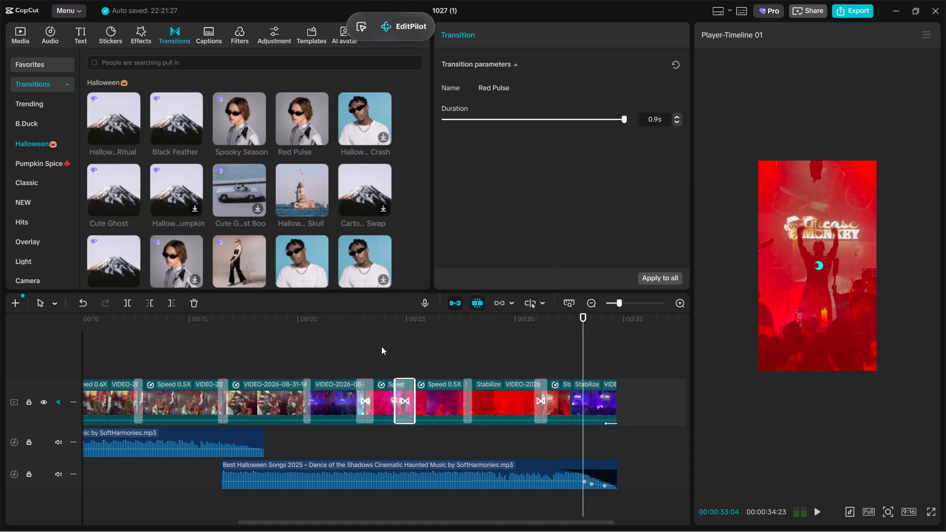
click(381, 346)
key(space)
ctrl+scroll(381, 346, down, 3)
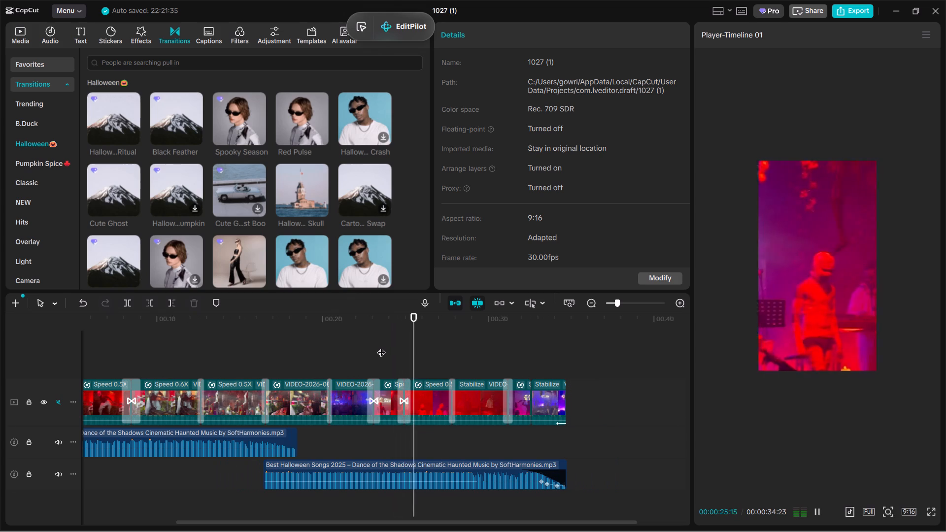
Add the Red Pulse transition between the last two clips and preview it.
drag(274, 116, 557, 374)
drag(297, 114, 551, 310)
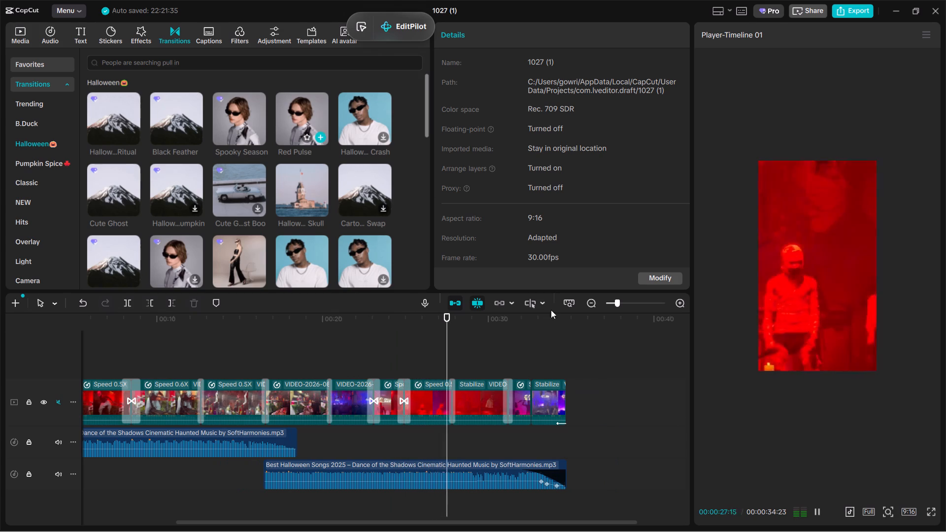
drag(551, 310, 541, 373)
click(374, 112)
drag(309, 138, 526, 399)
click(519, 371)
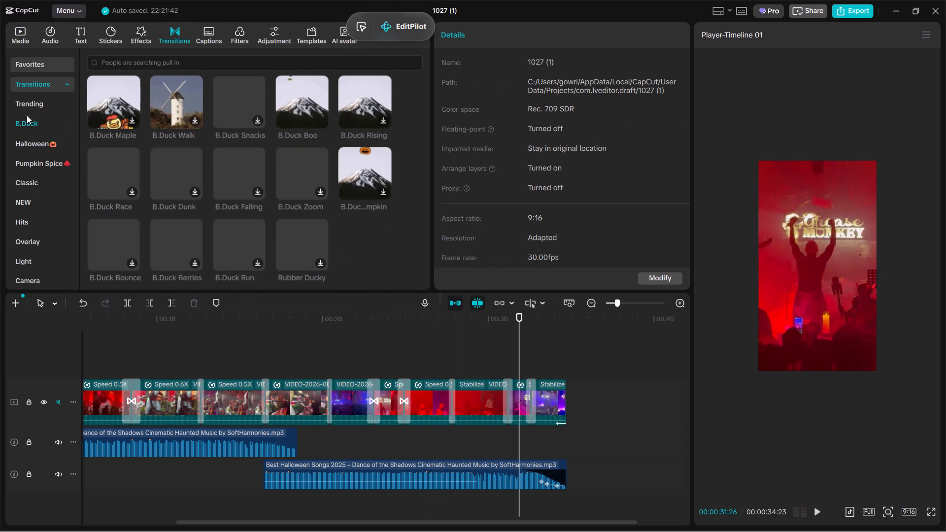
click(39, 140)
click(361, 112)
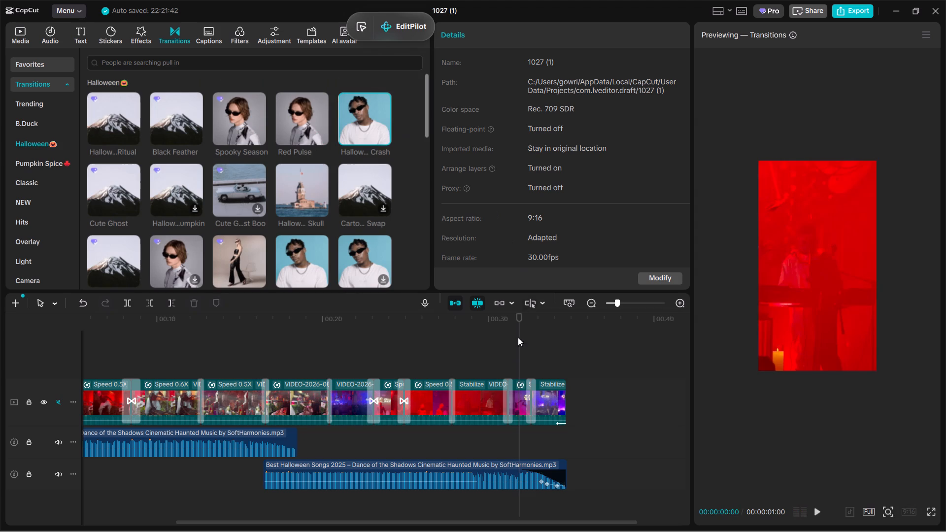
click(514, 366)
key(space)
ctrl+scroll(514, 366, down, 5)
ctrl+scroll(514, 366, up, 6)
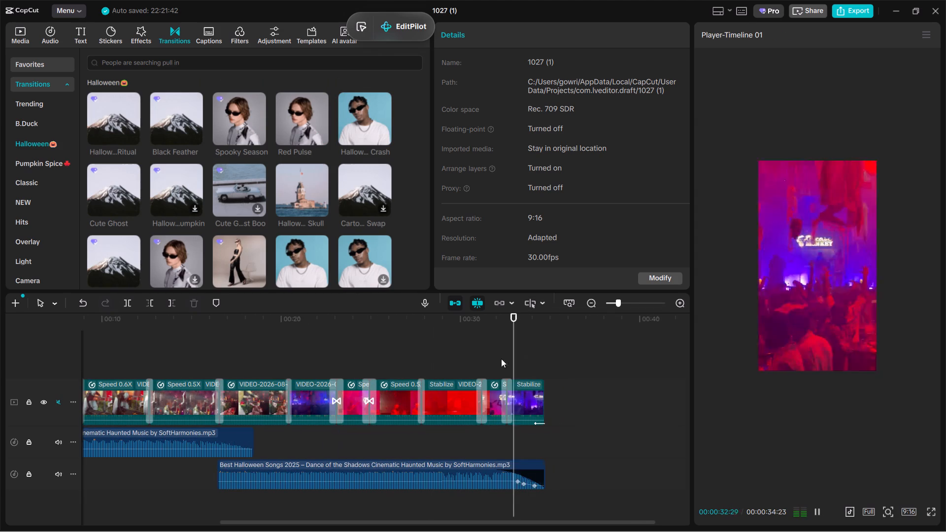
key(space)
Play the promo from the beginning to check the transitions through to the guitarist clip.
click(343, 342)
drag(343, 342, 0, 303)
key(space)
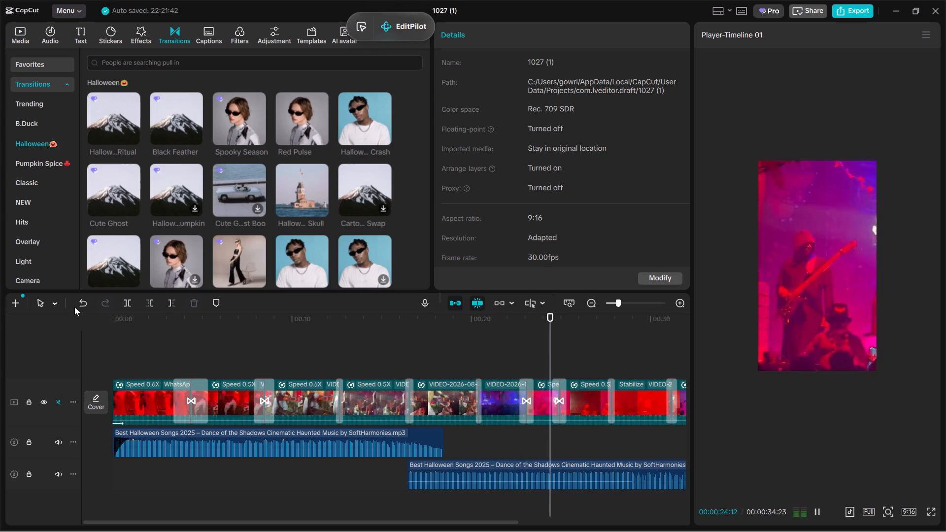
key(space)
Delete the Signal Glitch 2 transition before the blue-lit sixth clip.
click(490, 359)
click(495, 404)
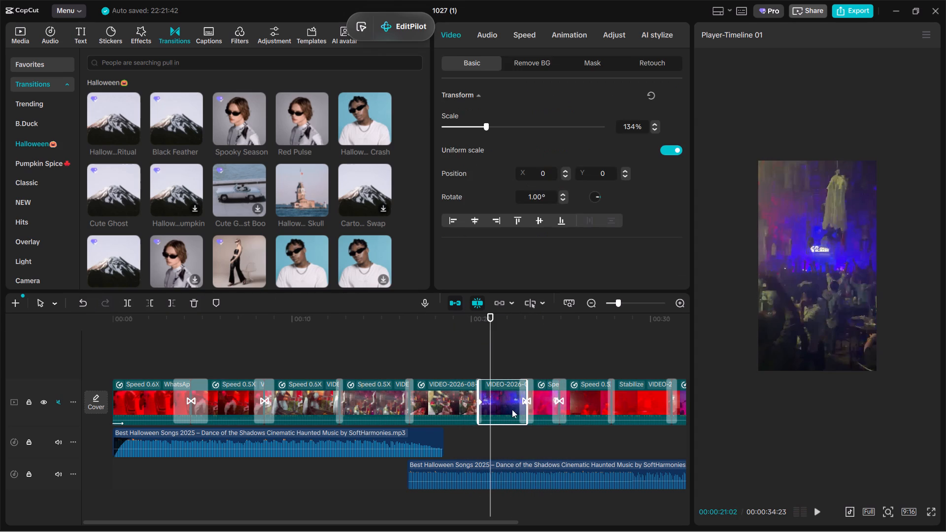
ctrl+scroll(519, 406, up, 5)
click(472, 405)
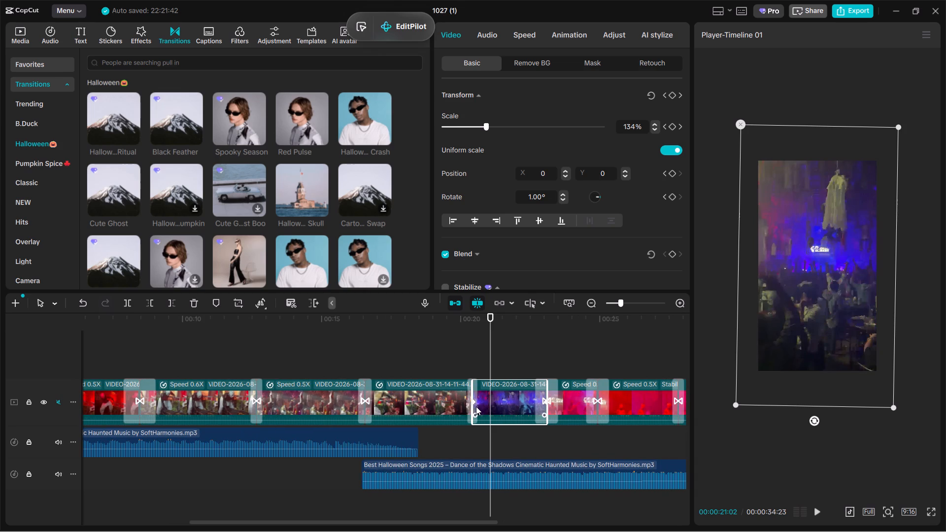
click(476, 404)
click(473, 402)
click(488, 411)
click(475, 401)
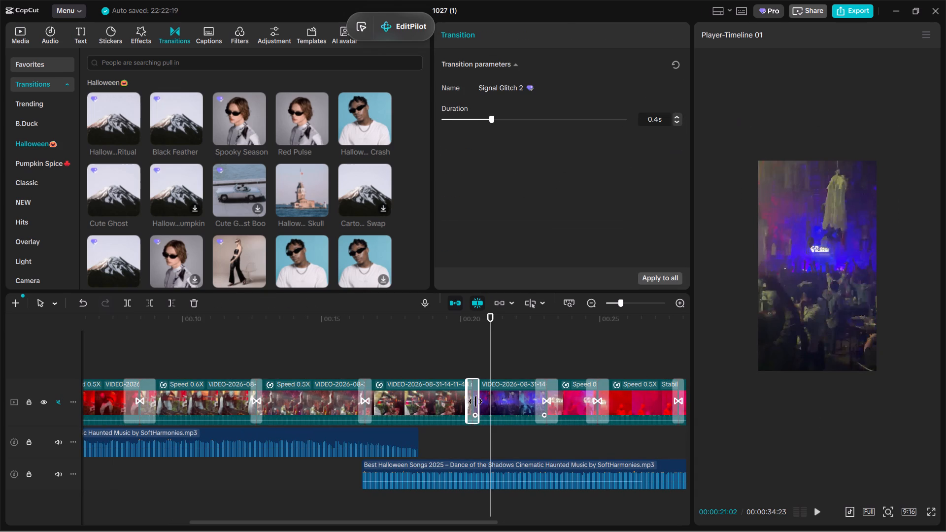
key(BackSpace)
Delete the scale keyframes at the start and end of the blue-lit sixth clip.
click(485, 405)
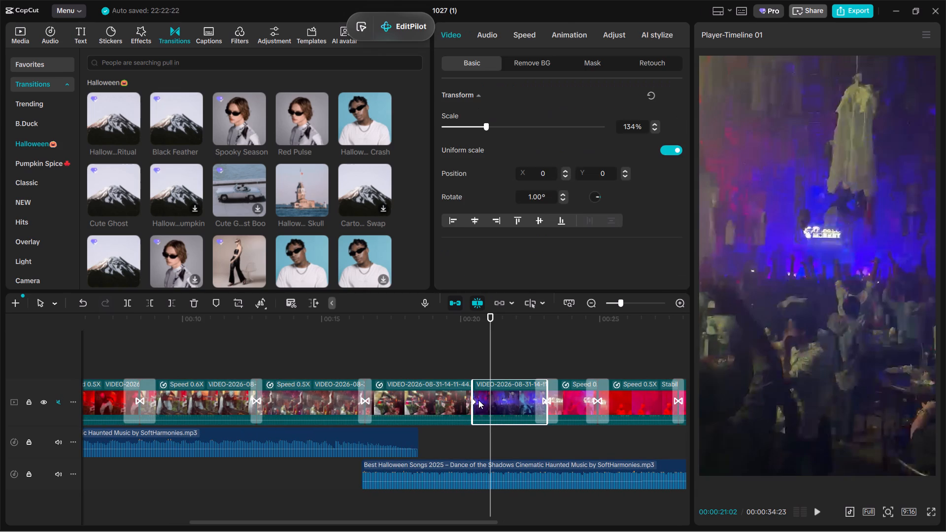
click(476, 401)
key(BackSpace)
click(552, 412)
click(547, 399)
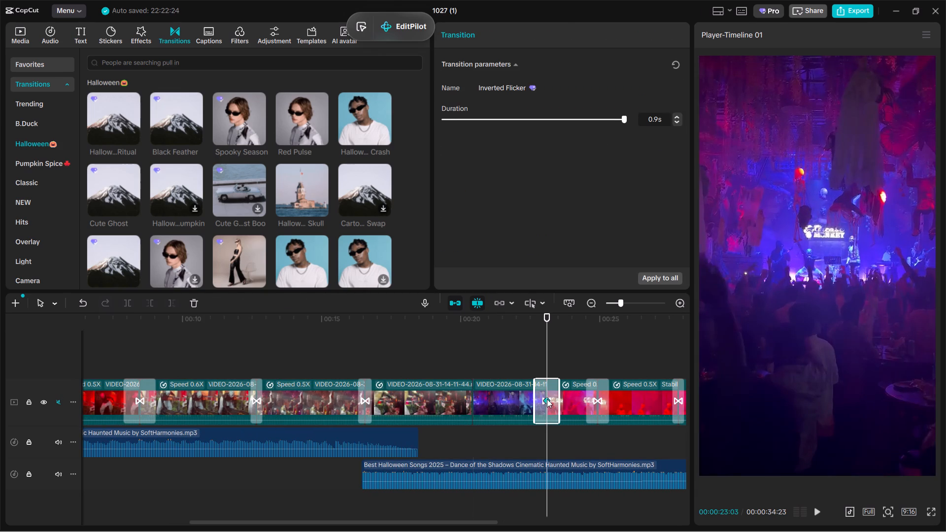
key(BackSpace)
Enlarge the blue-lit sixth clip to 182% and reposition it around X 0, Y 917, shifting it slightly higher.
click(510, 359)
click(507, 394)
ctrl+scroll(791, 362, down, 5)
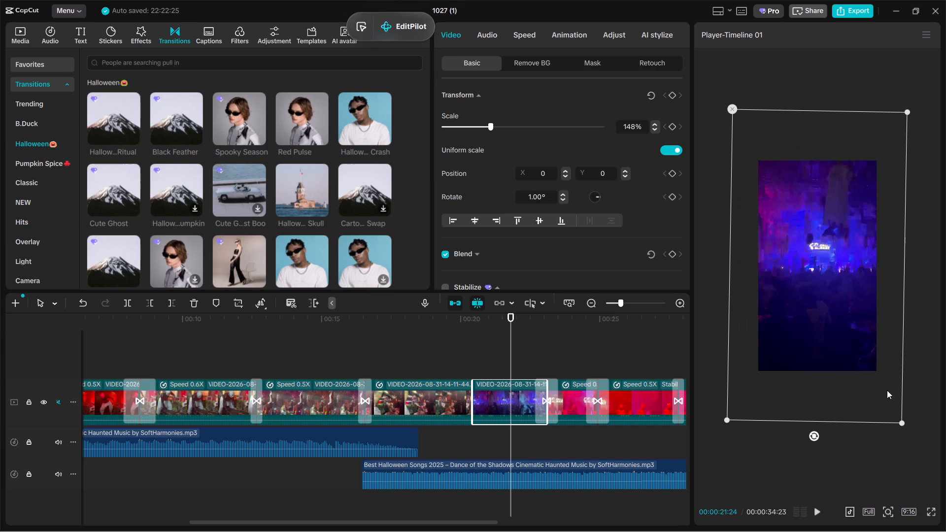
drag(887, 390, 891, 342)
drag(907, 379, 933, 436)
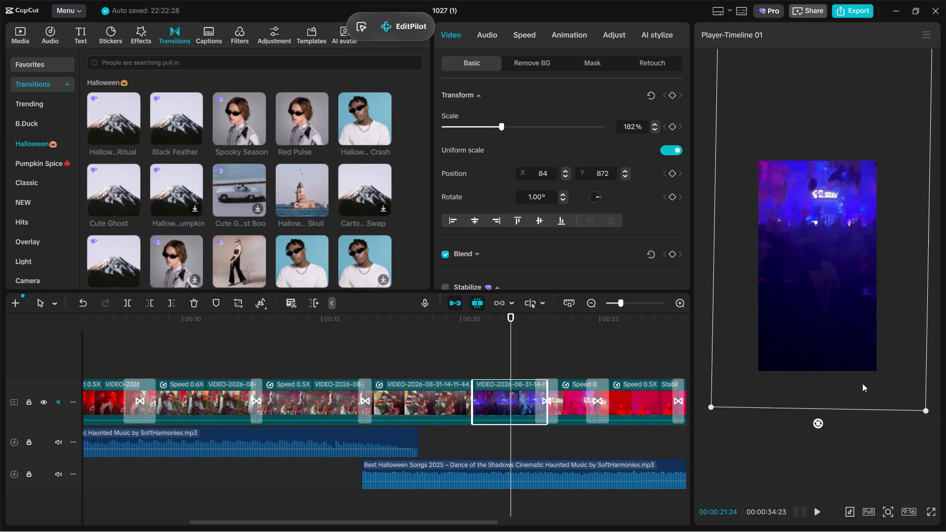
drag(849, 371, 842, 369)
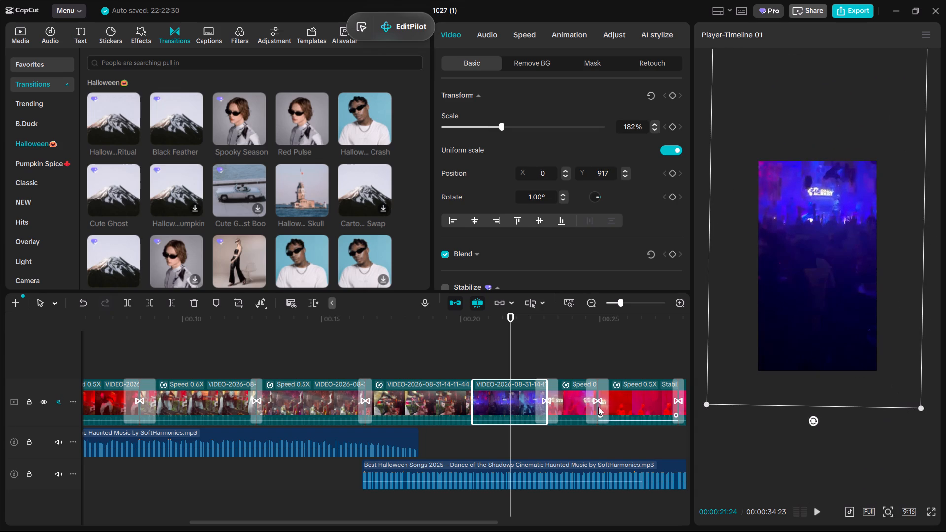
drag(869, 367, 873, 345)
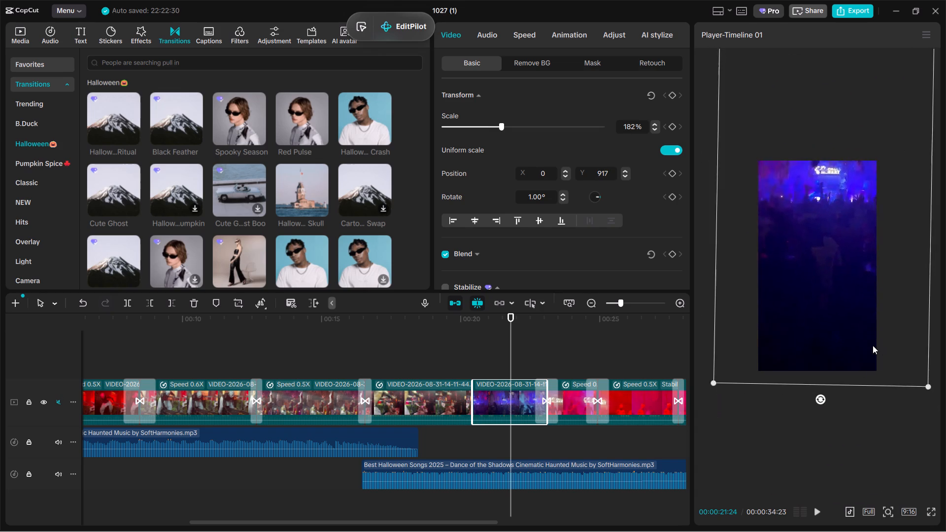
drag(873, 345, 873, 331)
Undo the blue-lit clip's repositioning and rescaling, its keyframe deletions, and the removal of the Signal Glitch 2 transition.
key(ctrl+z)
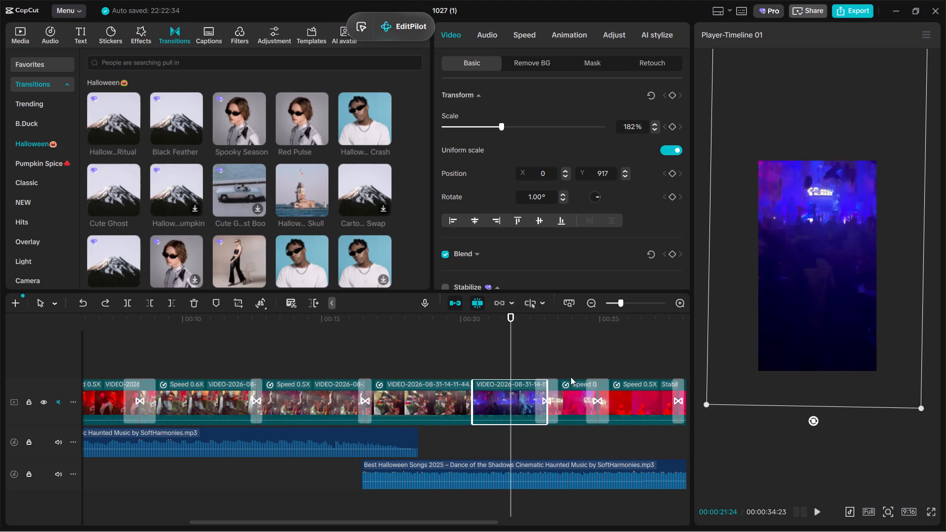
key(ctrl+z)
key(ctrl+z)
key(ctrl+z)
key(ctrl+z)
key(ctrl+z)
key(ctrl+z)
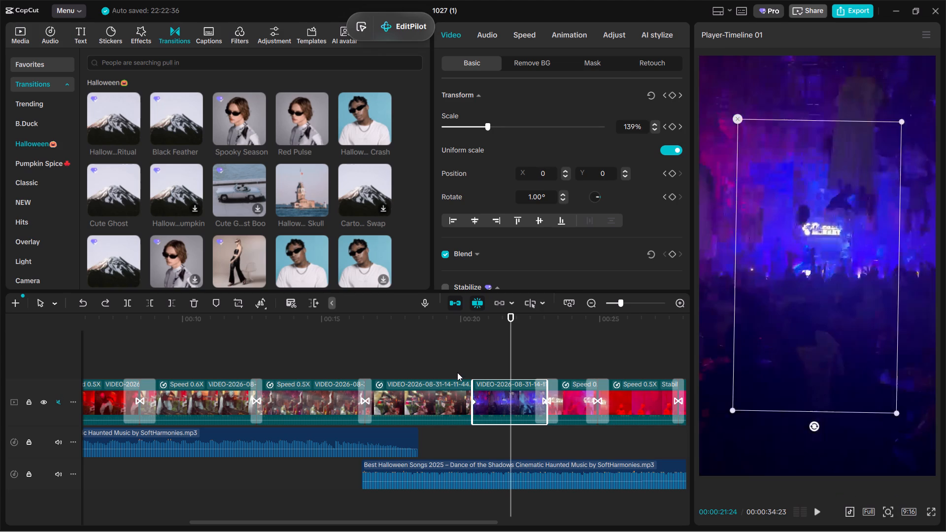
Play back from the transition before the blue-lit sixth clip into the guitarist clip to check the sequence.
click(457, 372)
key(space)
ctrl+scroll(865, 302, down, 4)
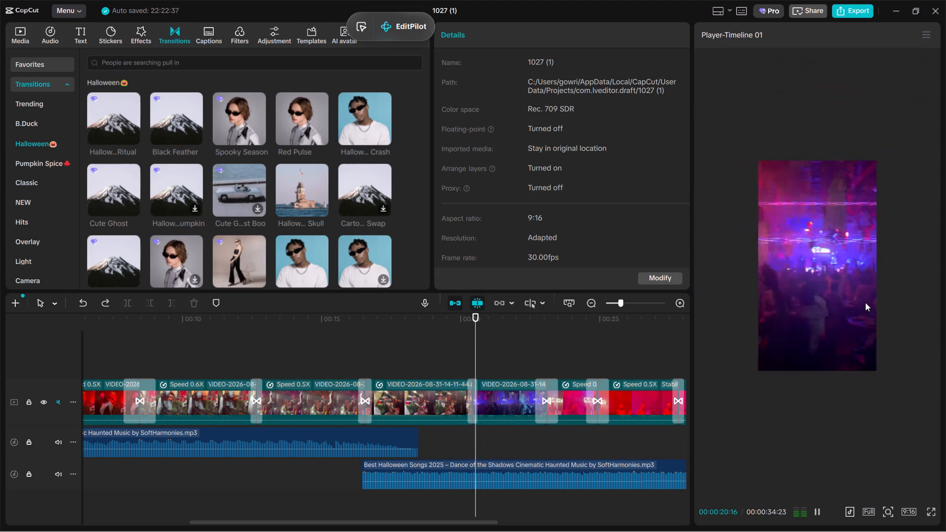
key(space)
key(space)
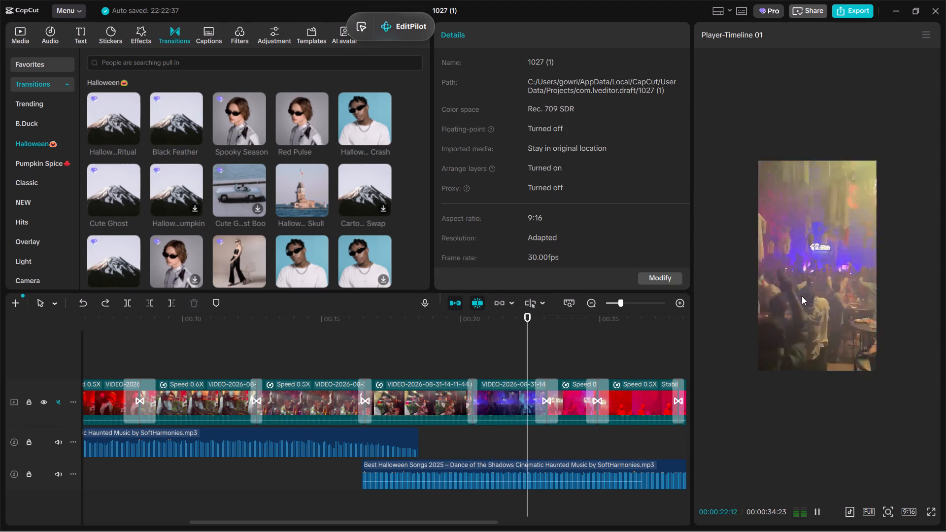
ctrl+scroll(563, 346, down, 3)
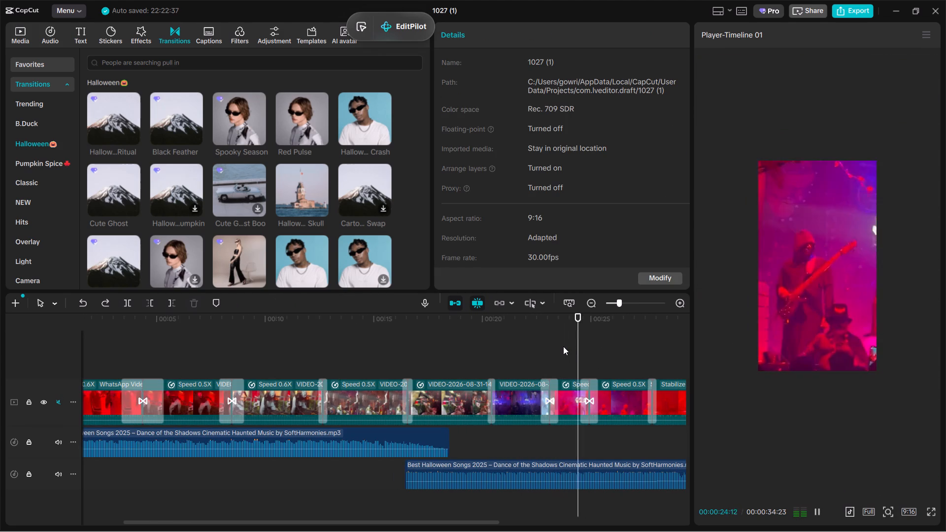
Play back the sequence from the guitarist clip through to the closing purple-lit clip to check the flow.
ctrl+scroll(563, 346, down, 2)
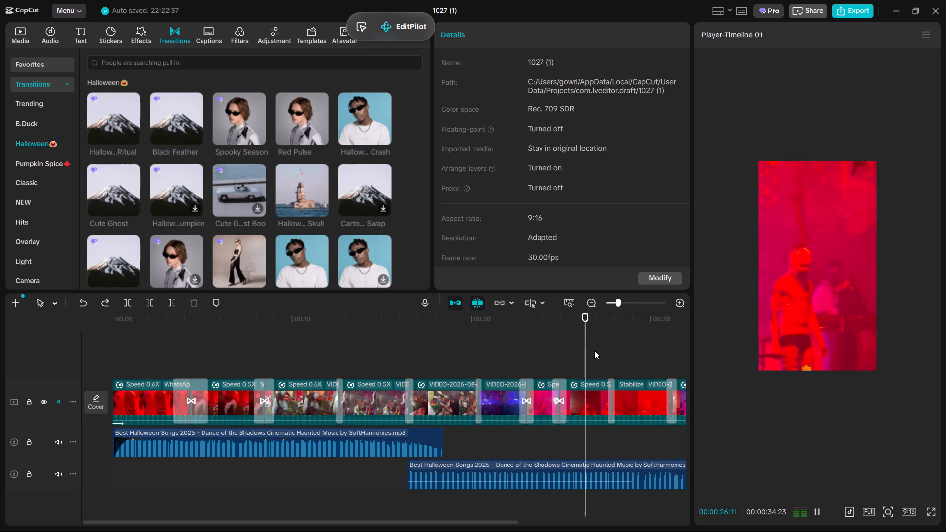
ctrl+scroll(595, 352, down, 2)
ctrl+scroll(595, 352, up, 4)
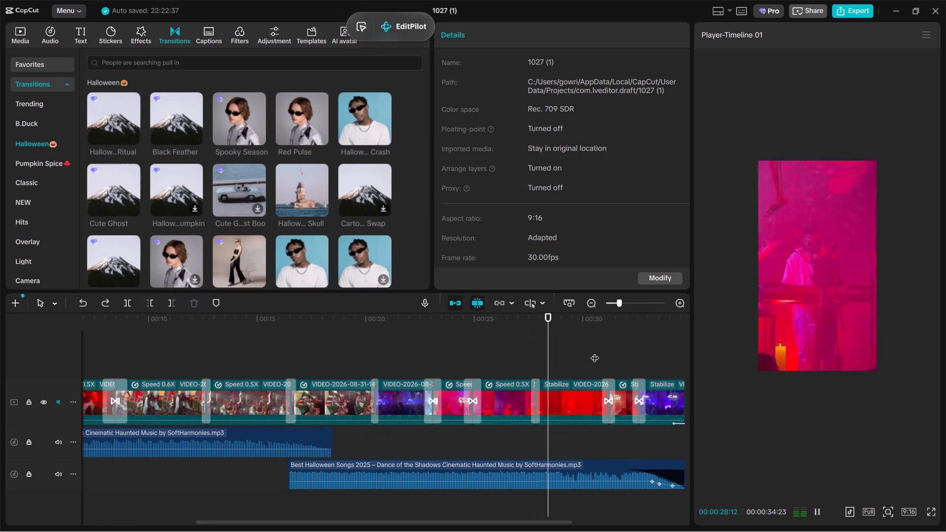
click(603, 358)
key(space)
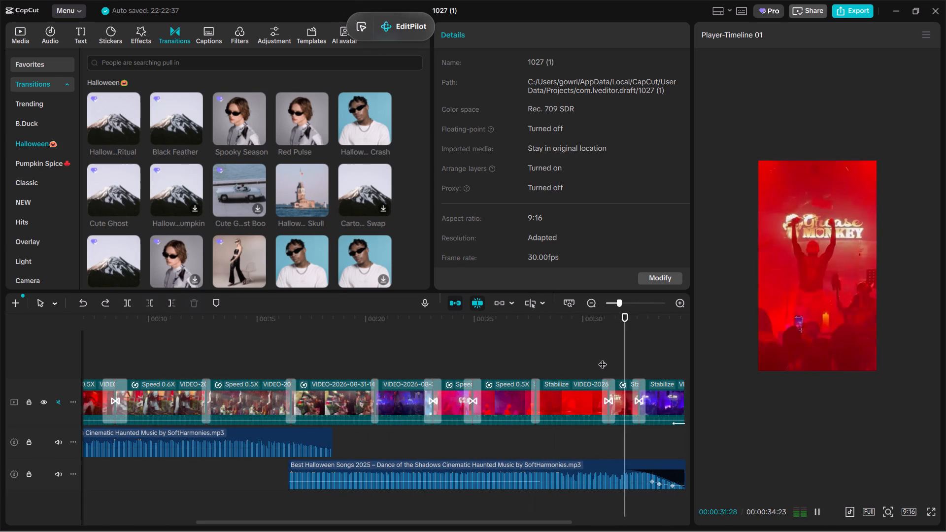
key(space)
key(space)
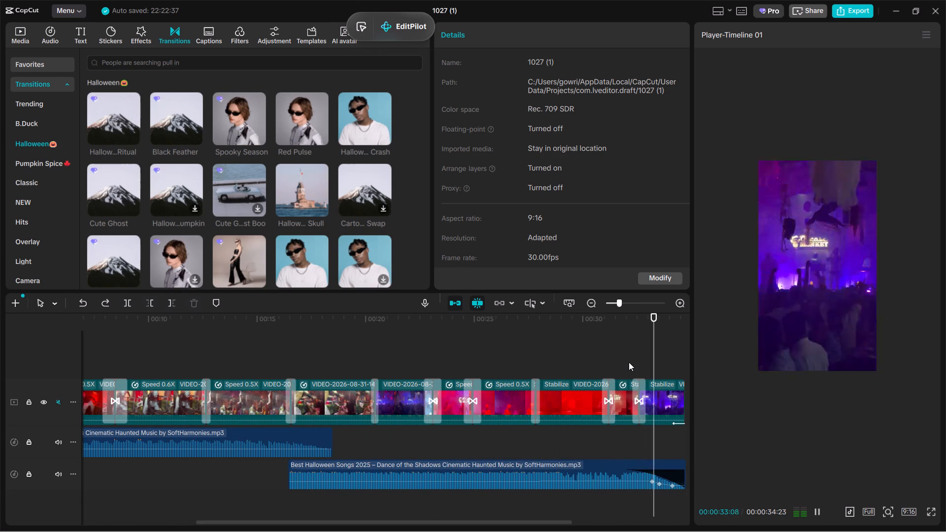
ctrl+scroll(629, 362, up, 3)
key(space)
click(622, 357)
Preview the imported party videos, including VIDEO…11-40, 11-39 and 11-44, as alternative footage for the ending.
click(16, 35)
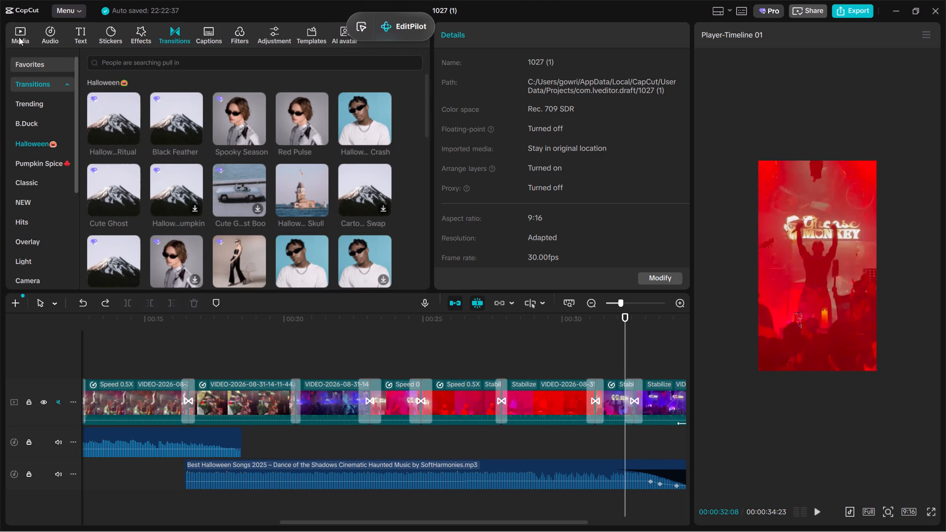
click(307, 167)
click(157, 167)
click(202, 168)
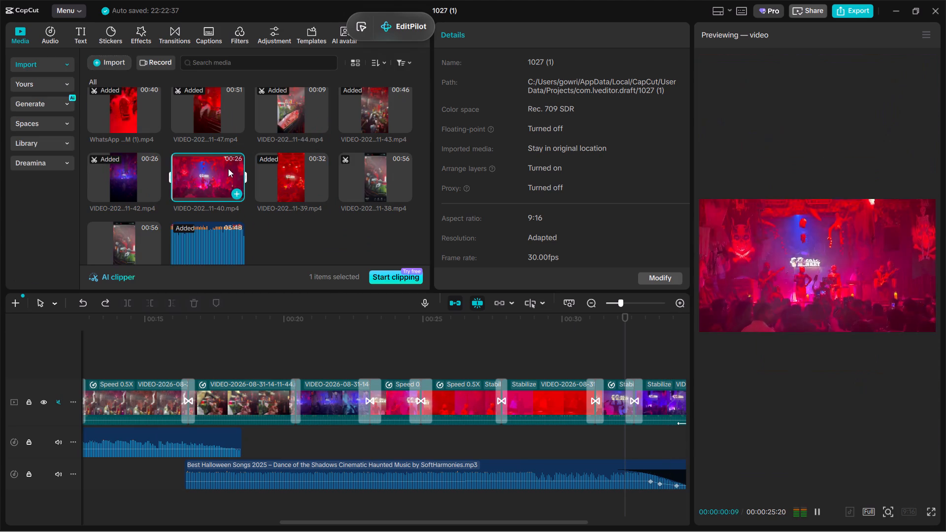
drag(169, 178, 232, 198)
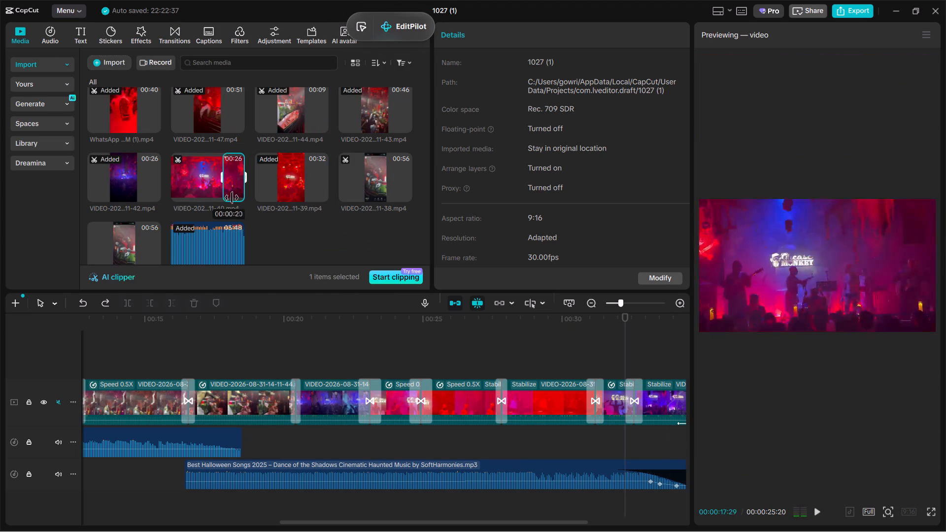
drag(232, 198, 255, 205)
click(279, 185)
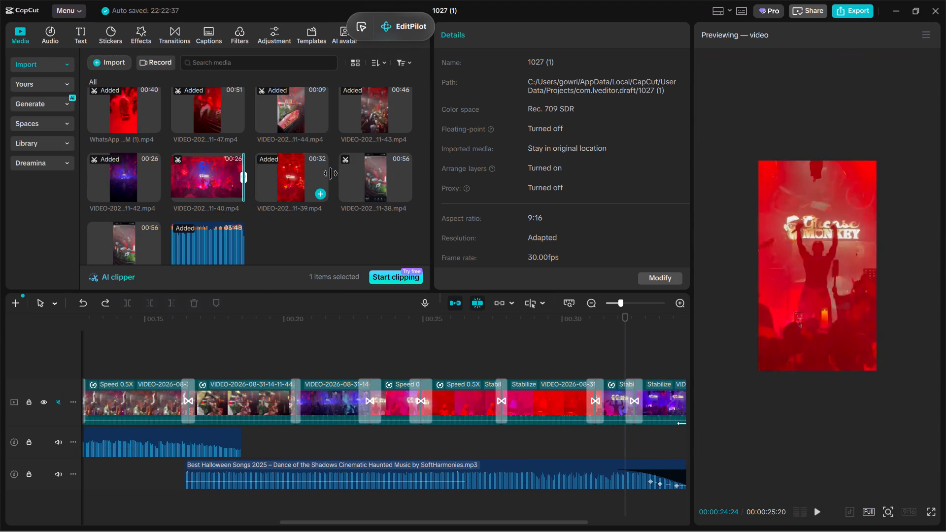
click(305, 133)
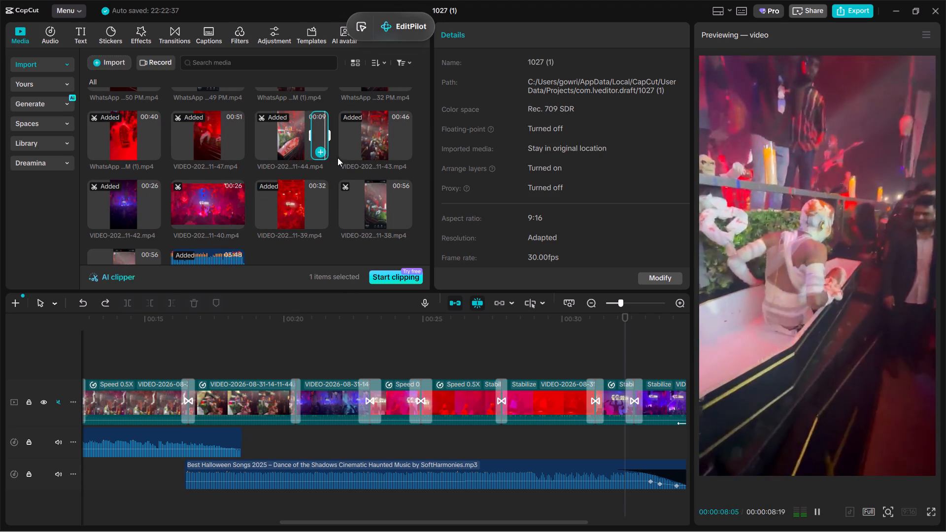
scroll(367, 188, down, 1)
Scrub and play through the closing purple-lit clip to the end of the timeline.
click(660, 361)
key(space)
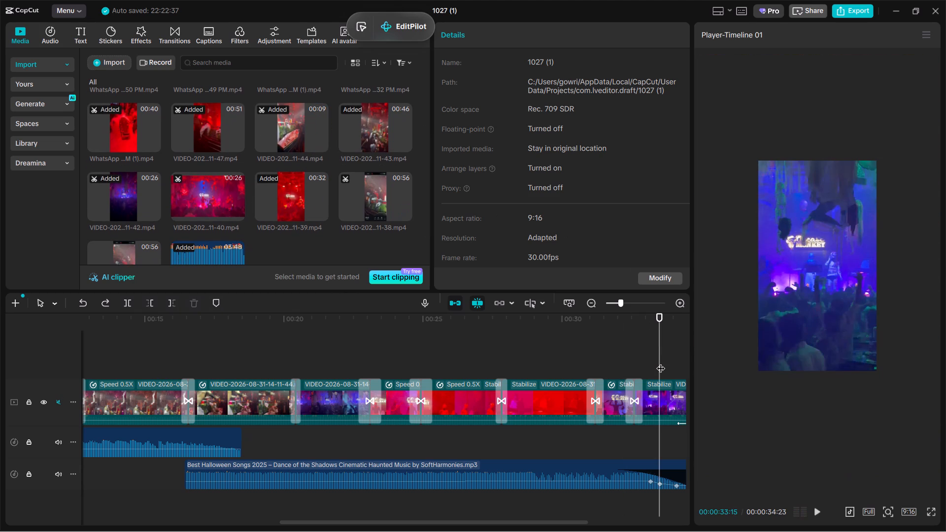
click(660, 360)
key(space)
click(659, 357)
drag(659, 357, 759, 368)
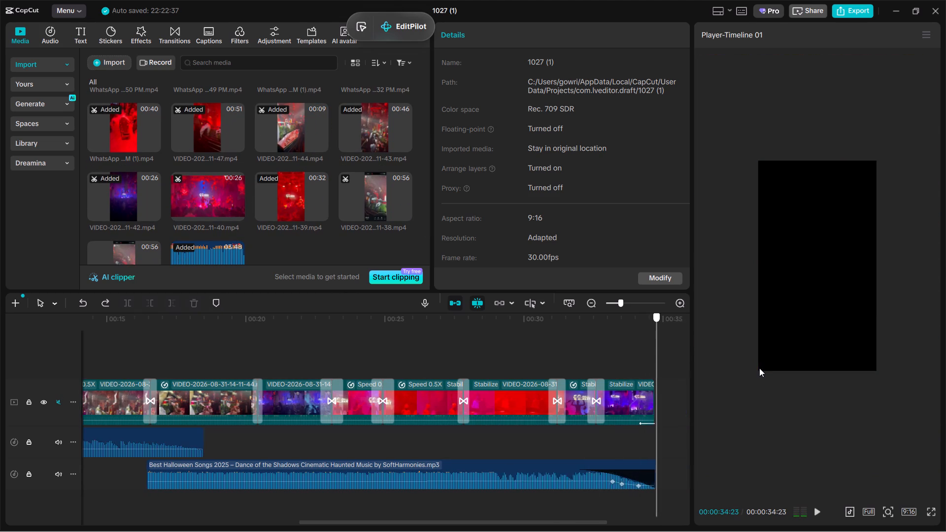
drag(759, 368, 497, 340)
key(space)
key(space)
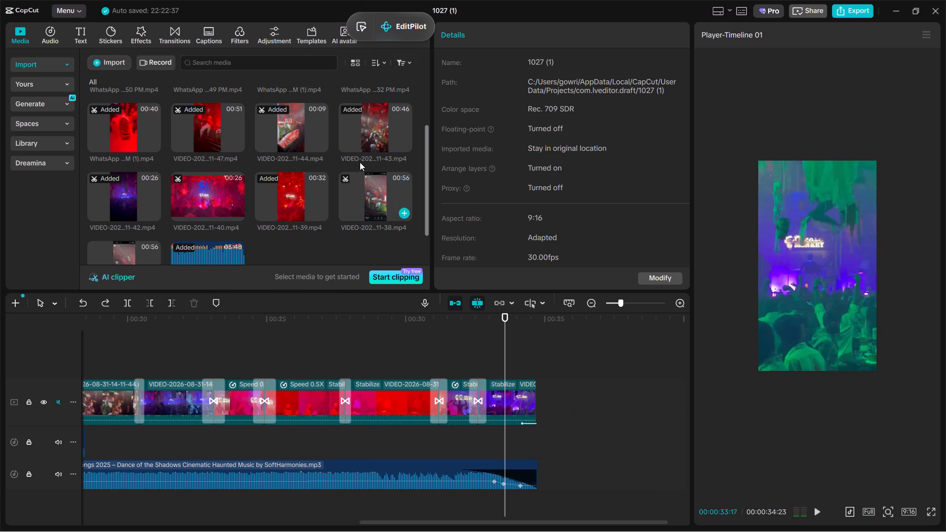
Replace the second-to-last clip with a segment of the coffin footage from VIDEO…11-38.mp4, keeping the original video effect.
click(384, 203)
scroll(384, 163, up, 1)
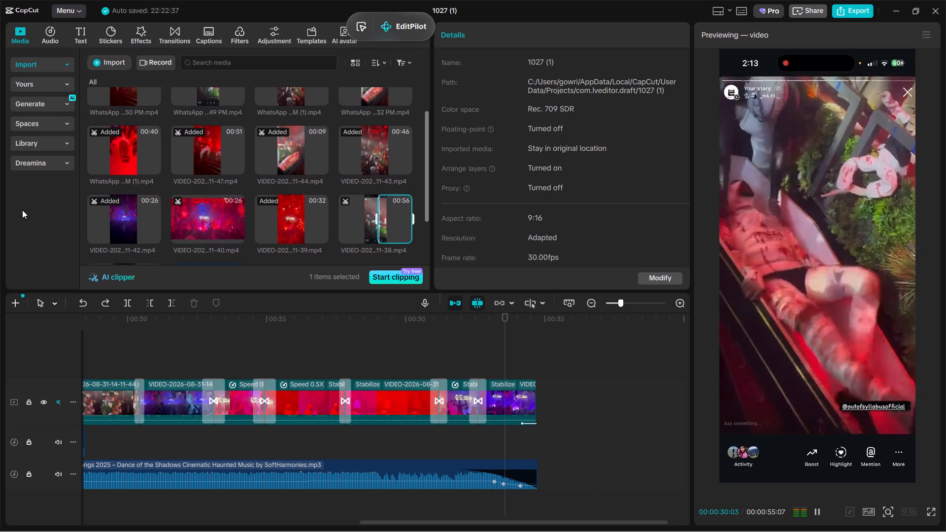
scroll(22, 210, up, 1)
click(364, 144)
click(382, 231)
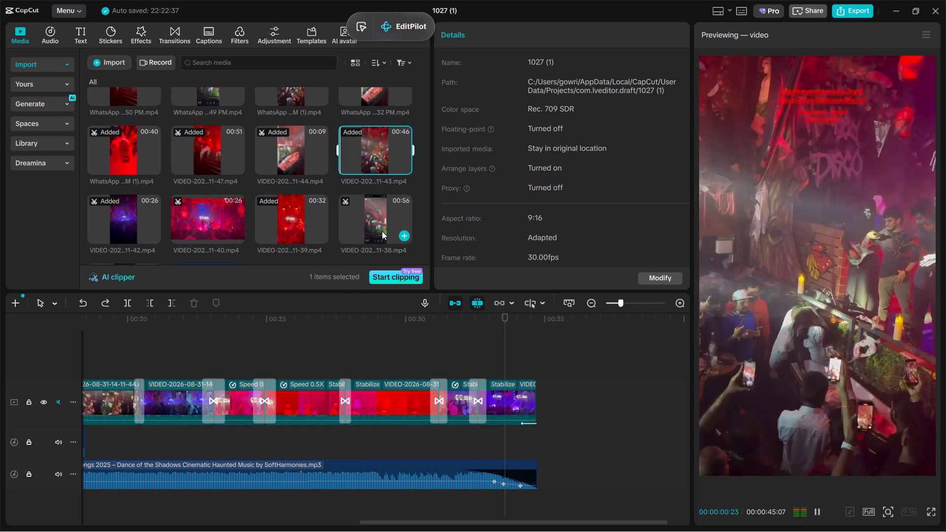
key(space)
drag(394, 207, 487, 346)
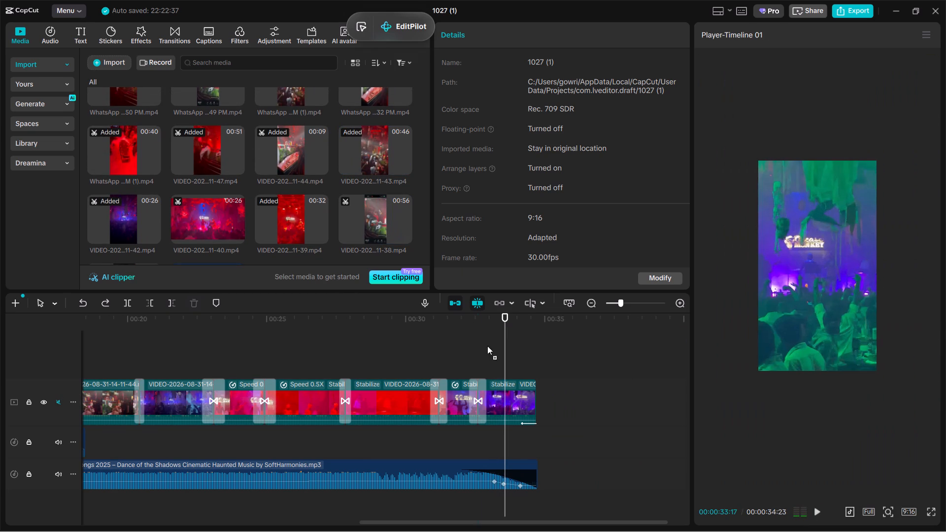
drag(487, 346, 458, 397)
click(456, 344)
drag(500, 365, 484, 365)
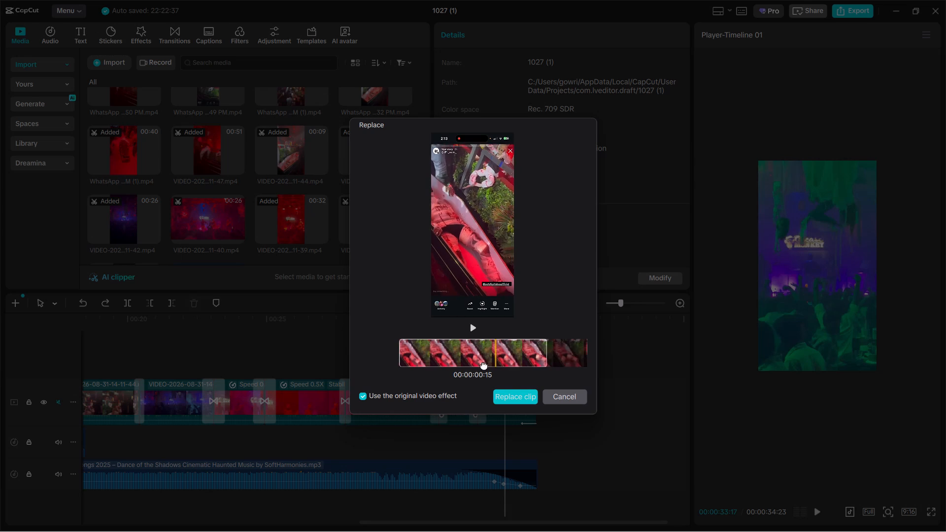
drag(484, 365, 472, 365)
click(514, 398)
click(440, 315)
Enlarge the coffin clip to 180% and reposition it to about X 433, Y -388 so it fills the frame.
click(451, 366)
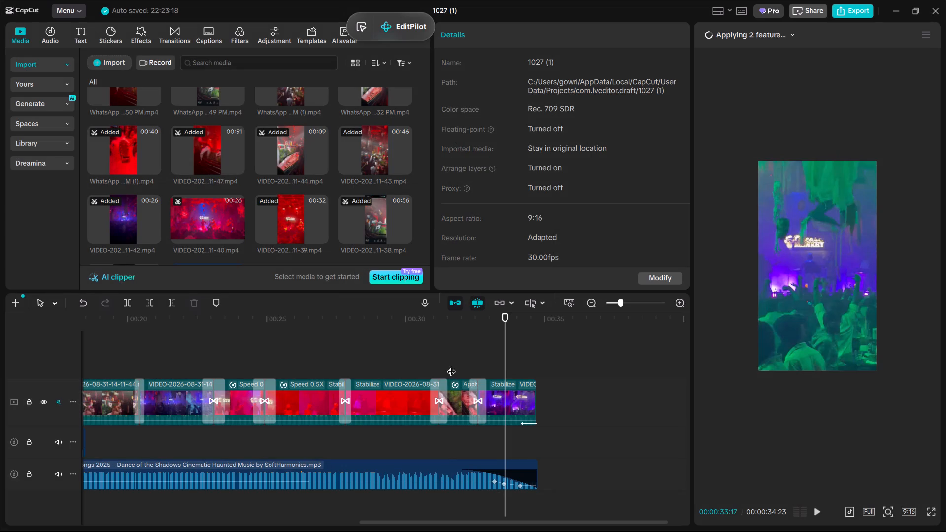
double_click(455, 367)
click(466, 387)
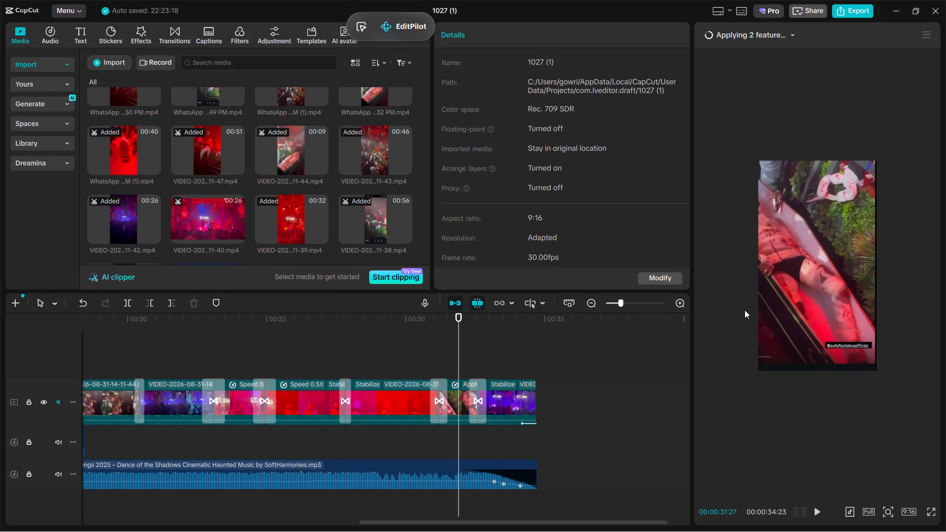
click(791, 325)
click(795, 317)
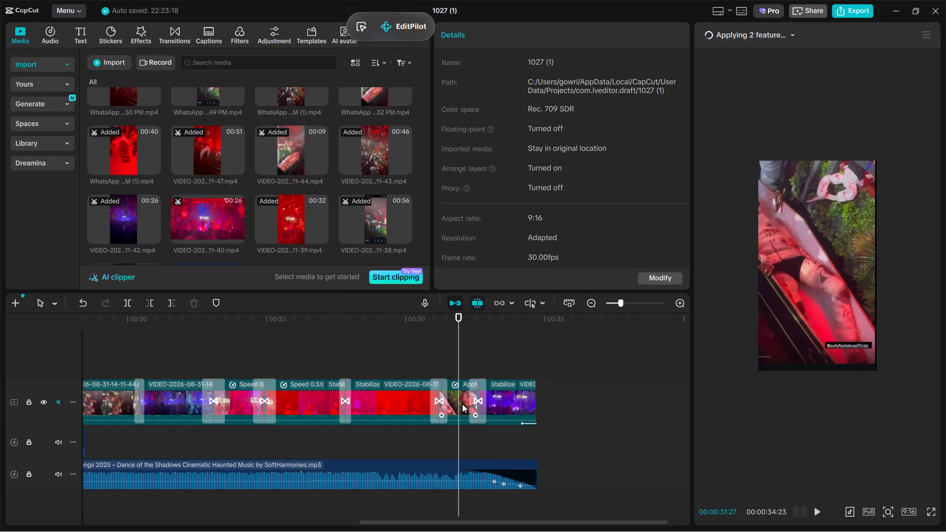
click(458, 406)
drag(845, 335, 864, 338)
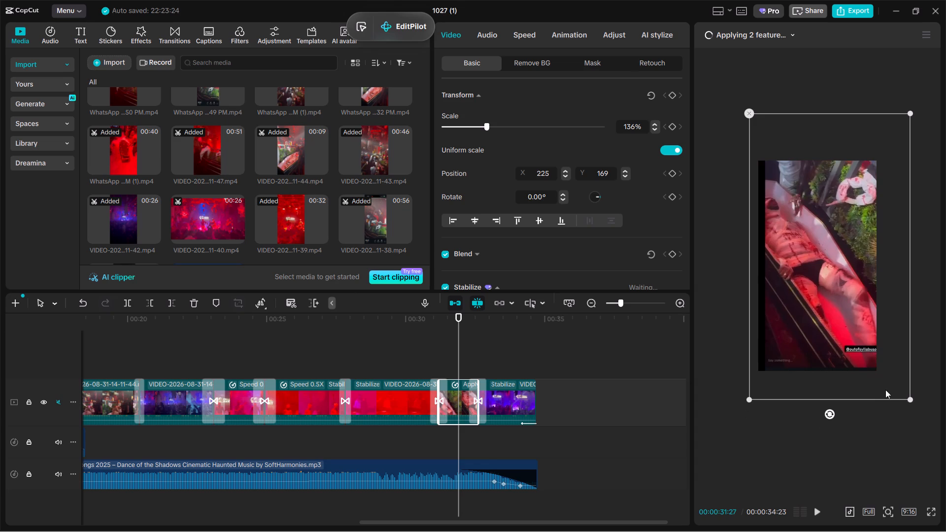
drag(912, 398, 941, 472)
drag(875, 376, 884, 401)
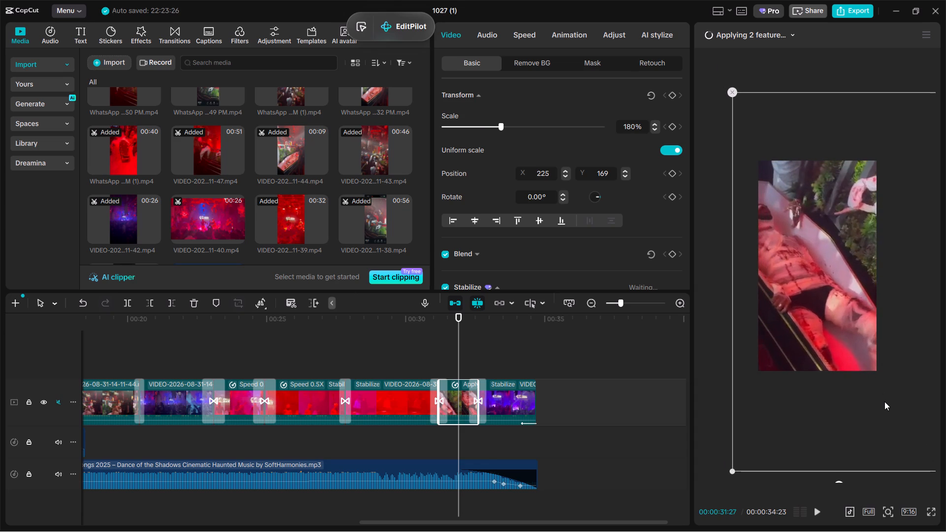
drag(884, 401, 886, 407)
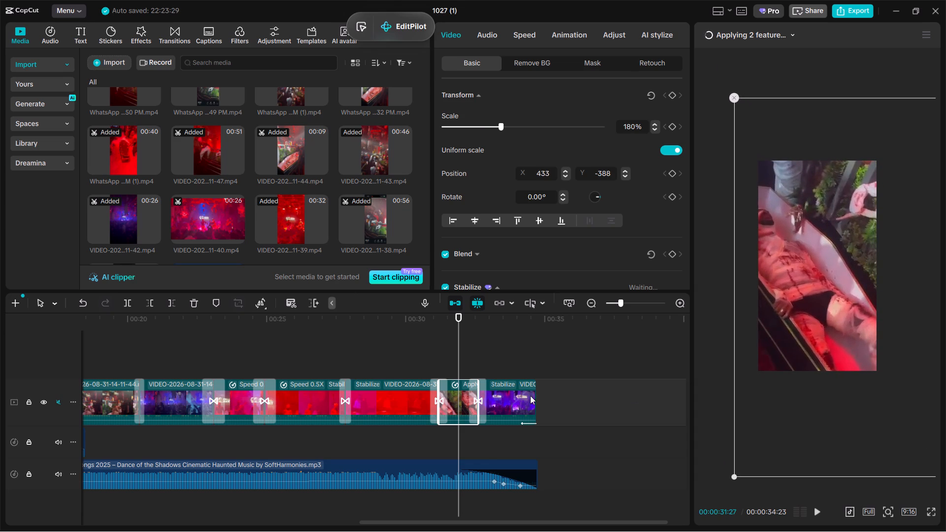
Play back the coffin clip and its transition into the final clip to check the new framing.
click(429, 358)
key(space)
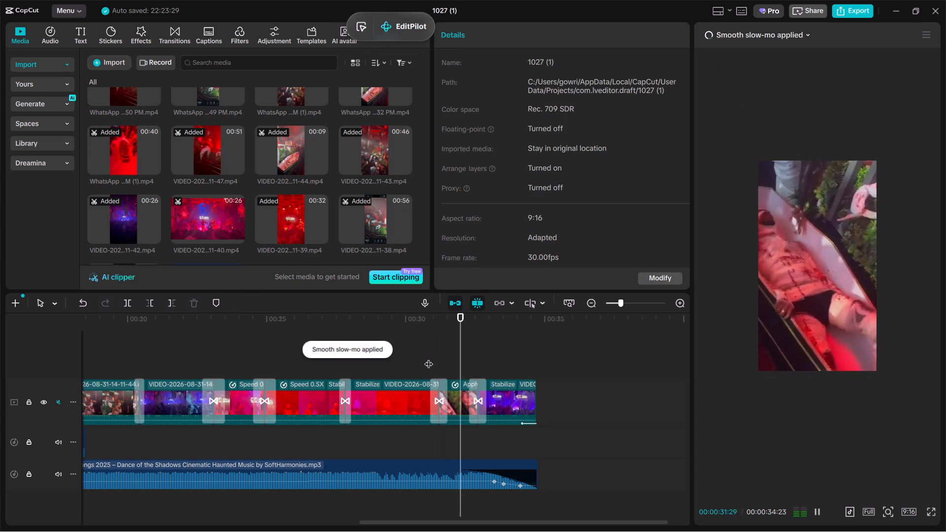
key(space)
key(space)
key(space)
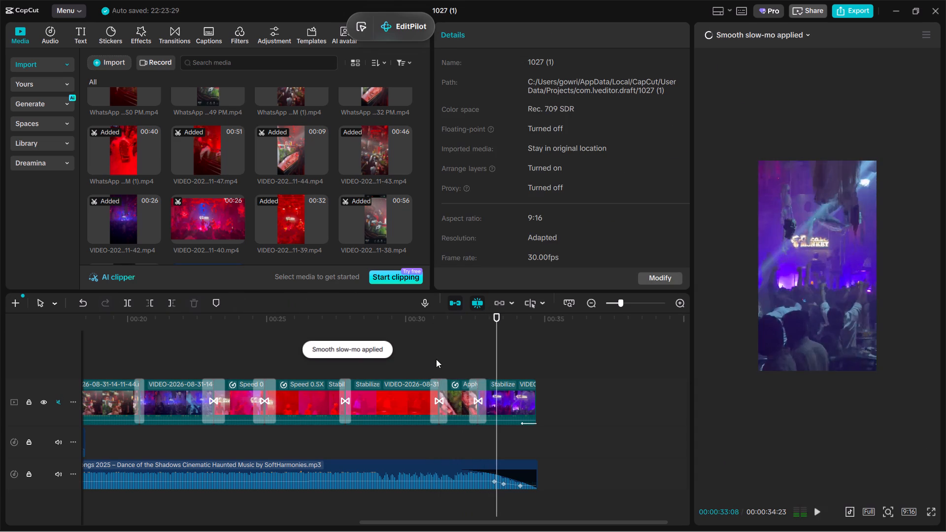
click(437, 360)
key(space)
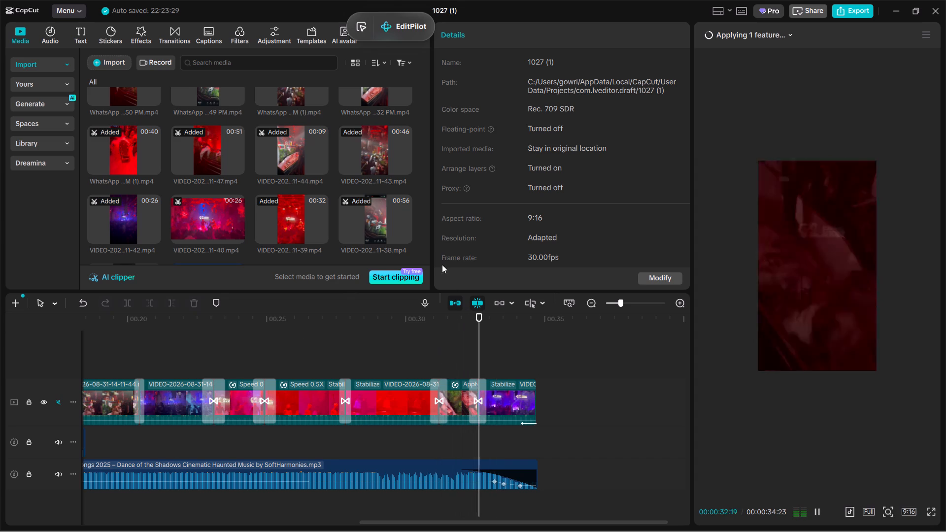
key(space)
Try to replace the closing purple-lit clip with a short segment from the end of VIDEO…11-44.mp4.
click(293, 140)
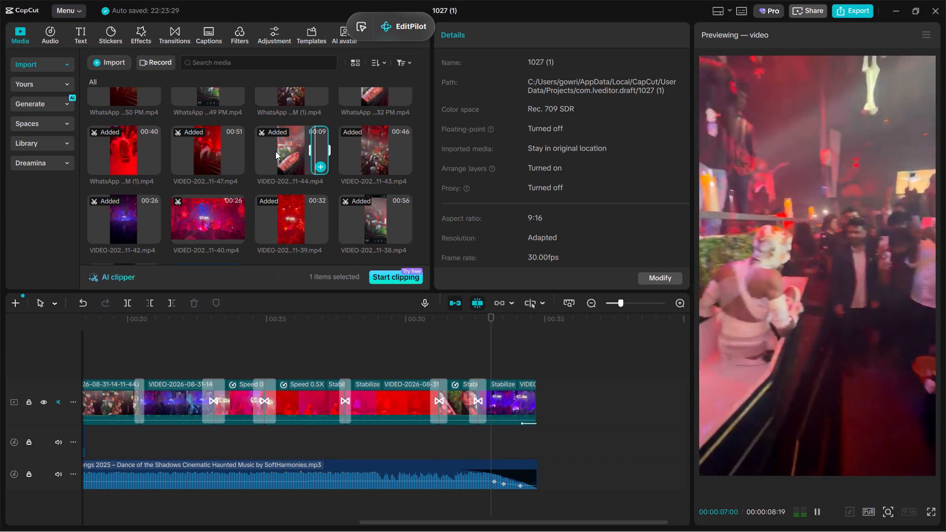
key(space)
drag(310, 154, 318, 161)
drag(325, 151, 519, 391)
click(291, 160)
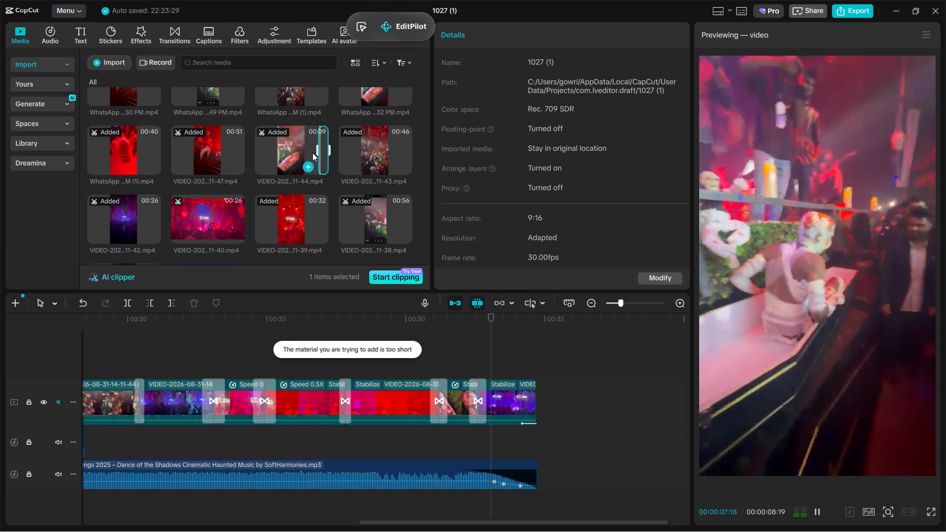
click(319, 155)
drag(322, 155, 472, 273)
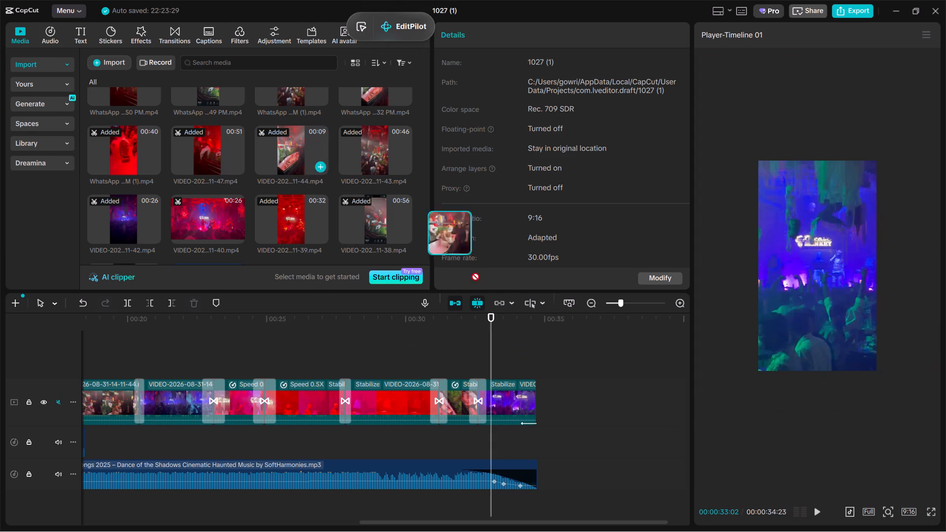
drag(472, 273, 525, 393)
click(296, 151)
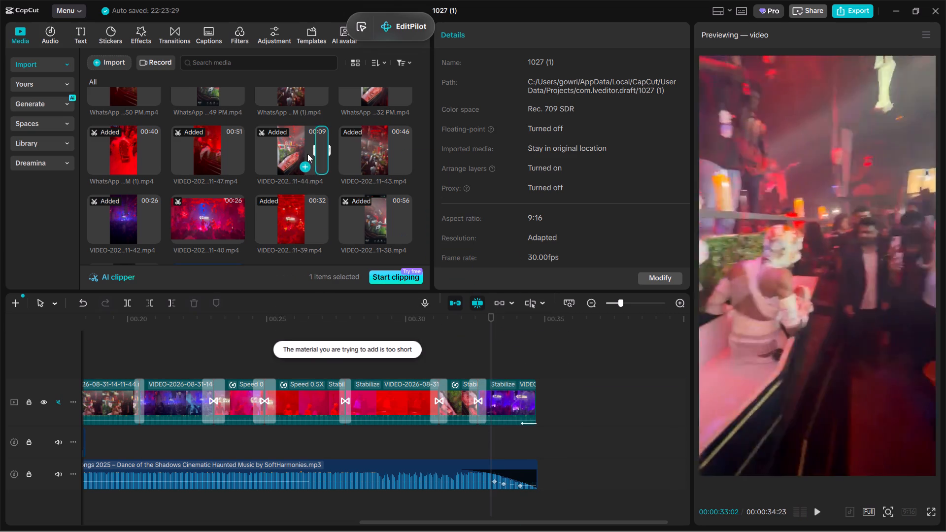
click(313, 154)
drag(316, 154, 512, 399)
Replace the closing purple-lit clip with a longer end segment of VIDEO…11-44.mp4, keeping the original video effect.
click(307, 160)
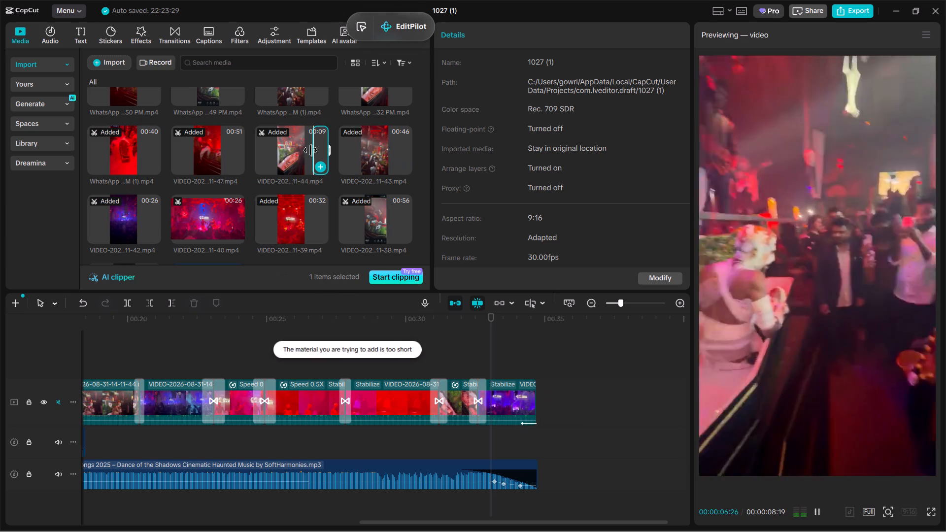
click(312, 152)
drag(316, 153, 521, 390)
drag(507, 354, 437, 363)
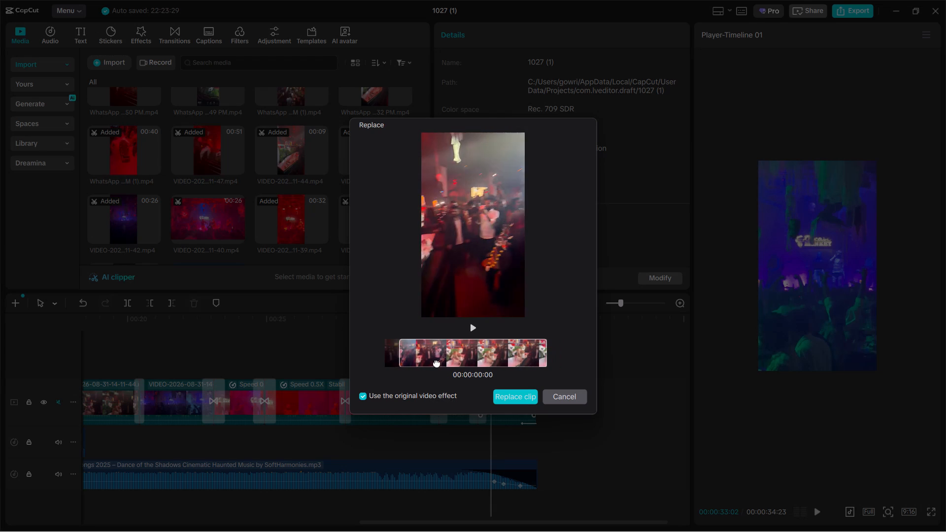
drag(437, 363, 435, 364)
click(511, 394)
click(441, 303)
click(441, 309)
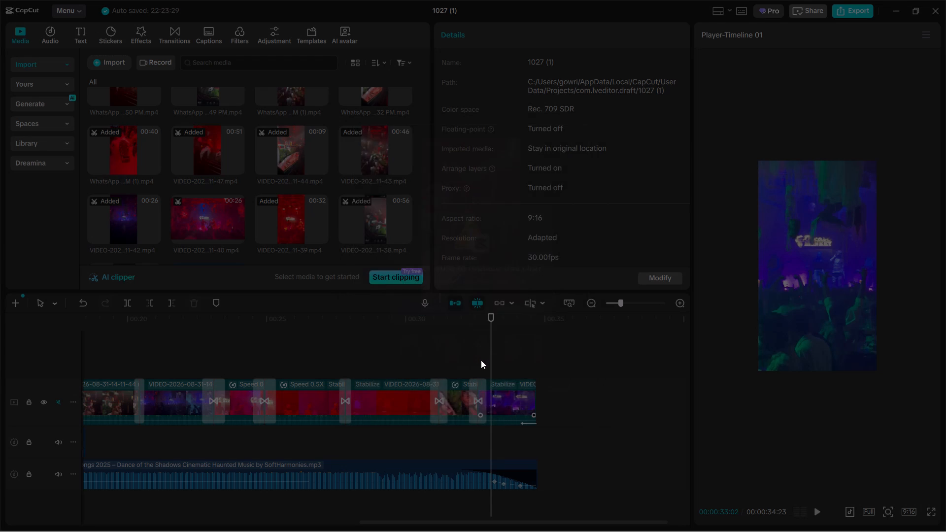
Play back from the coffin clip into the replaced closing clip to check the transition and ending.
key(space)
key(space)
click(470, 353)
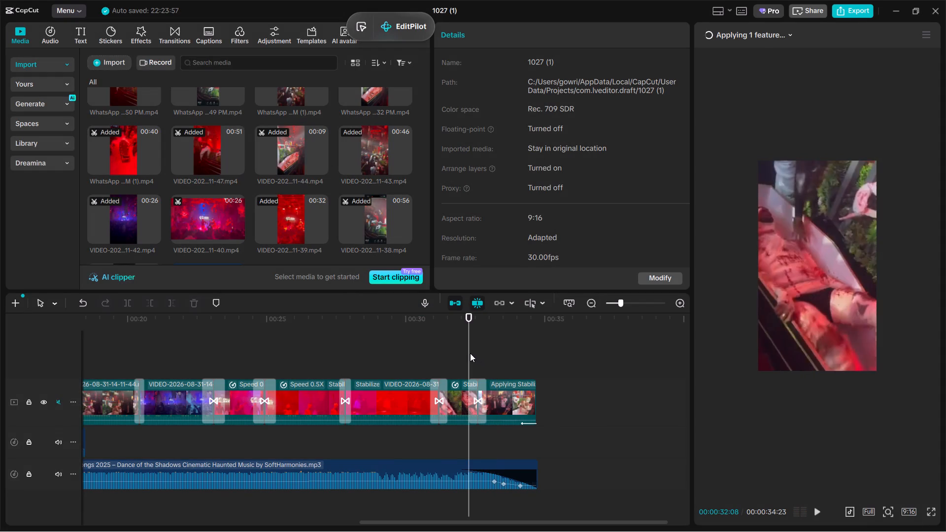
key(space)
key(space)
key(space)
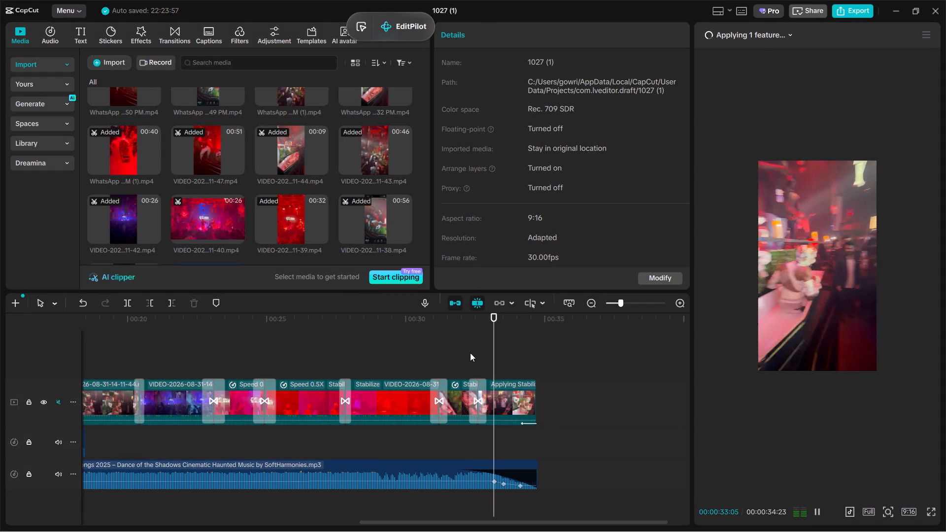
ctrl+scroll(470, 353, down, 4)
ctrl+scroll(485, 355, up, 4)
click(498, 363)
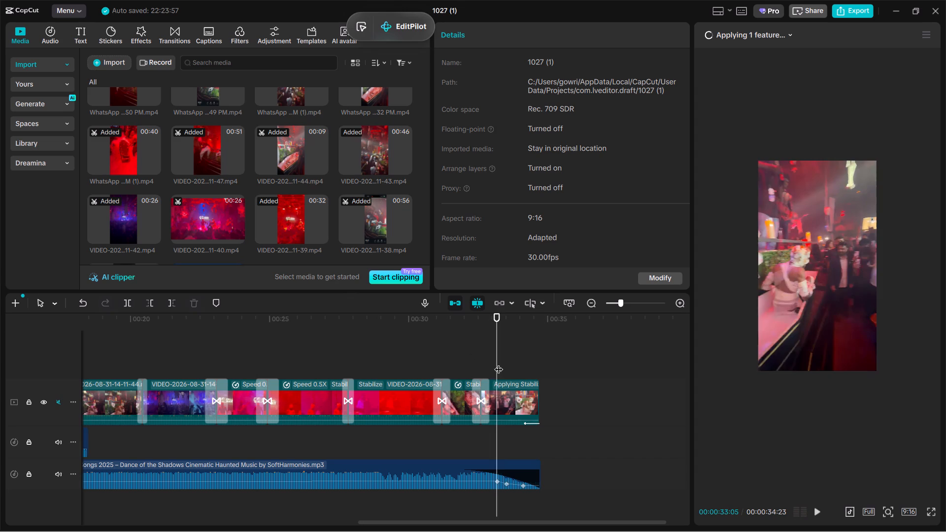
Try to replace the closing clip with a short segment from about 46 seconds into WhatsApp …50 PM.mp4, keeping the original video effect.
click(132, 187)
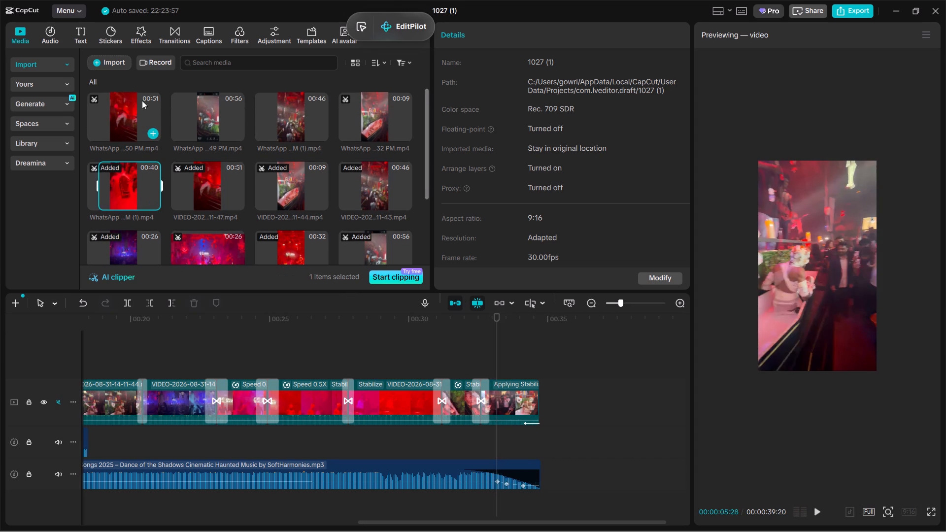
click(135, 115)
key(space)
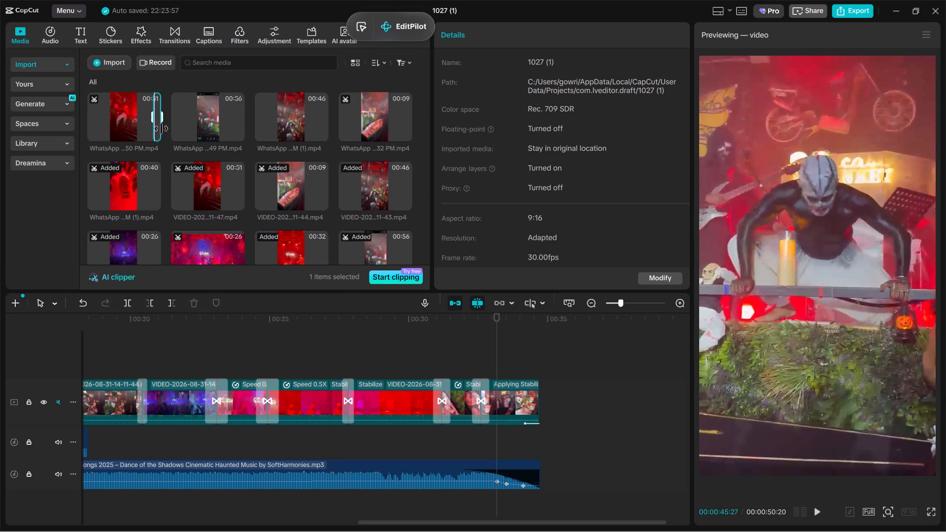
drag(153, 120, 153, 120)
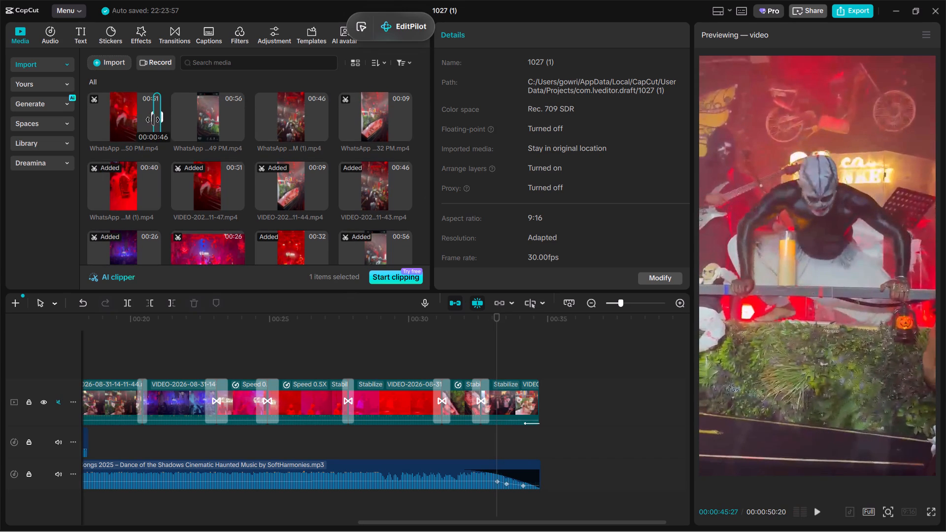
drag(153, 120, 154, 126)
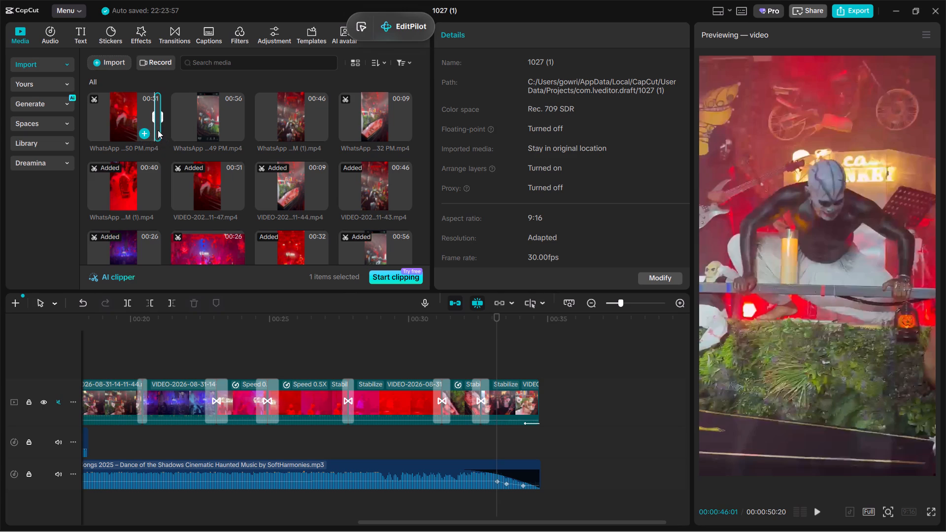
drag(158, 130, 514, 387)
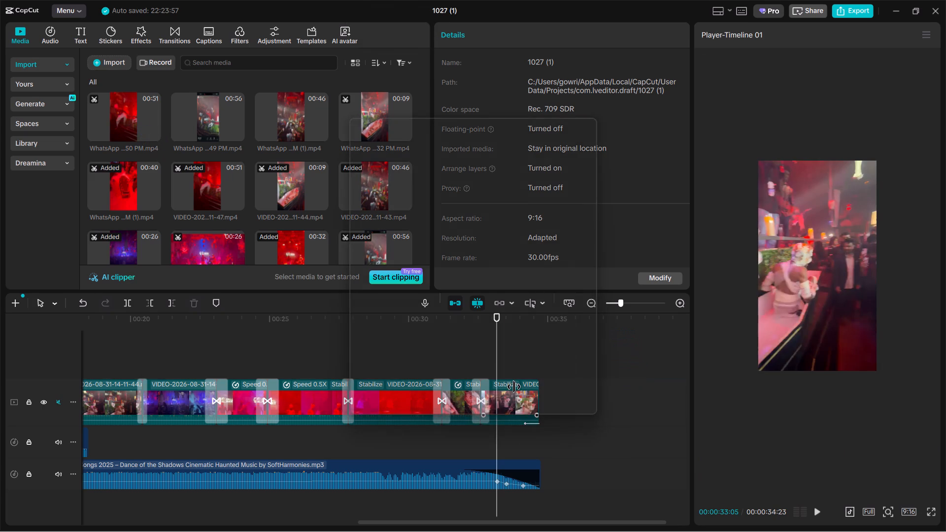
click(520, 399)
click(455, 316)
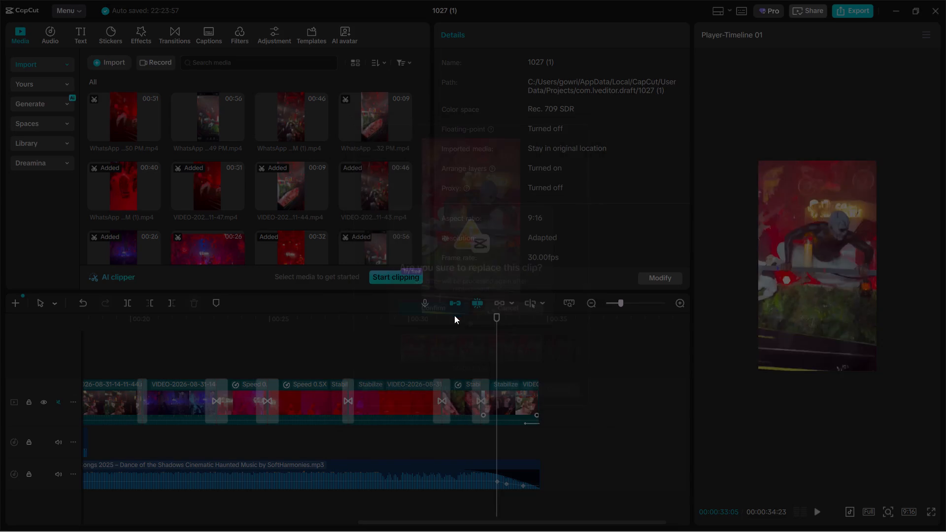
Play back the replaced closing clip to check the skull-painted performer footage and its pacing.
key(space)
key(space)
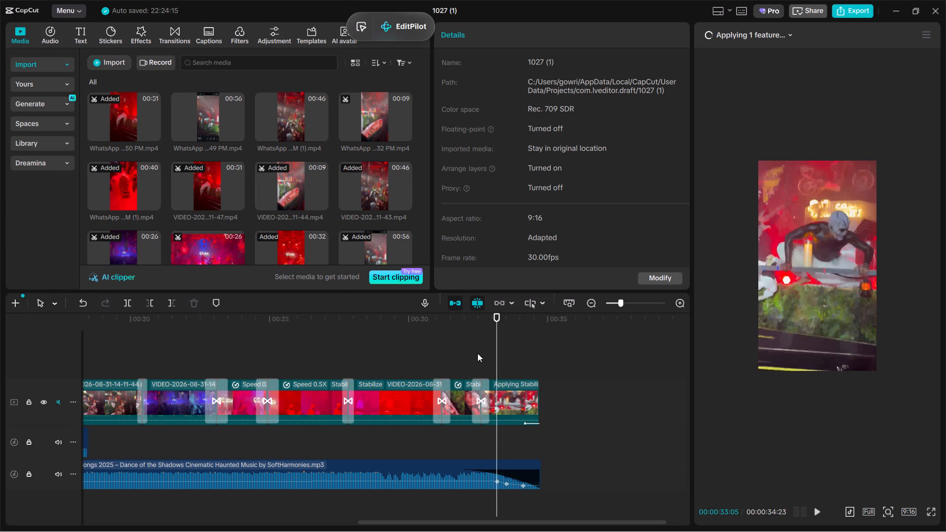
ctrl+scroll(873, 211, up, 3)
ctrl+scroll(873, 211, down, 4)
key(space)
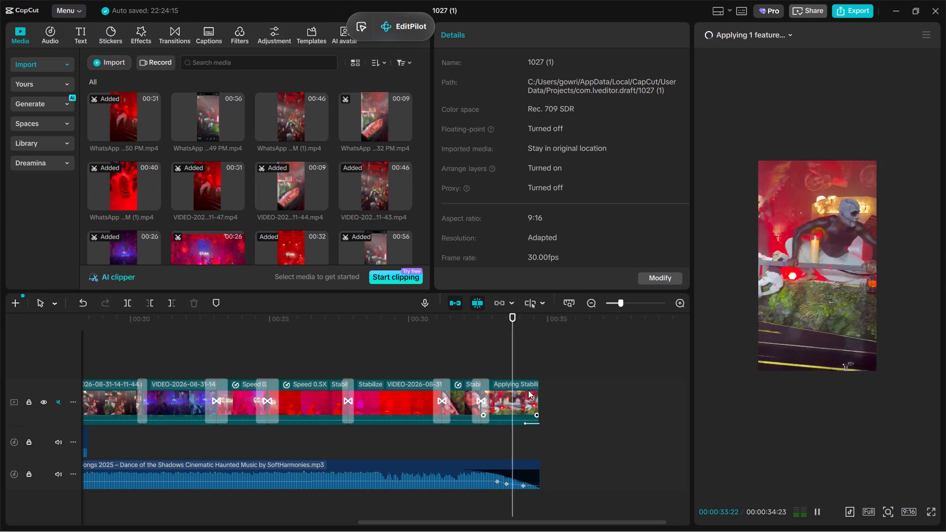
key(space)
click(495, 361)
key(space)
Slow the closing performer clip to 0.60x and enable smooth slow-mo with the Optical flow method.
click(502, 397)
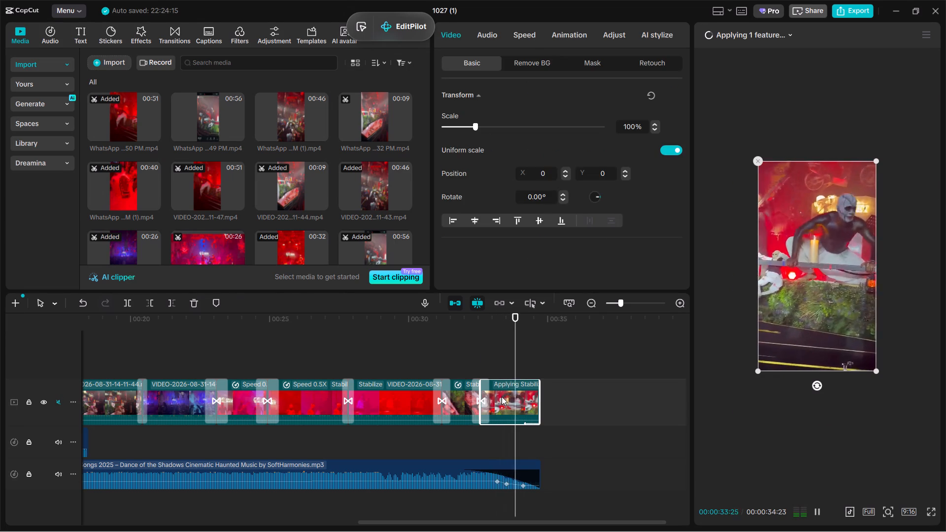
key(space)
click(531, 33)
click(497, 57)
click(492, 70)
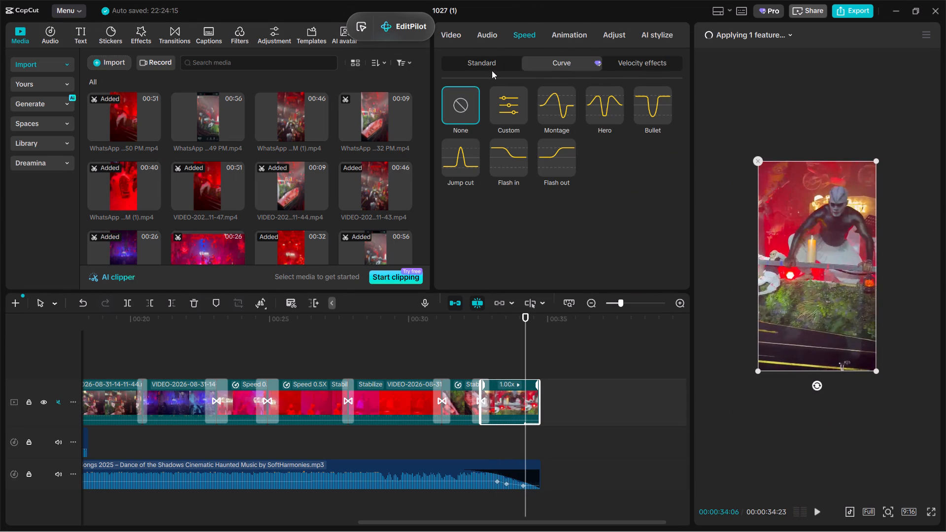
click(486, 67)
drag(470, 117, 462, 116)
click(447, 199)
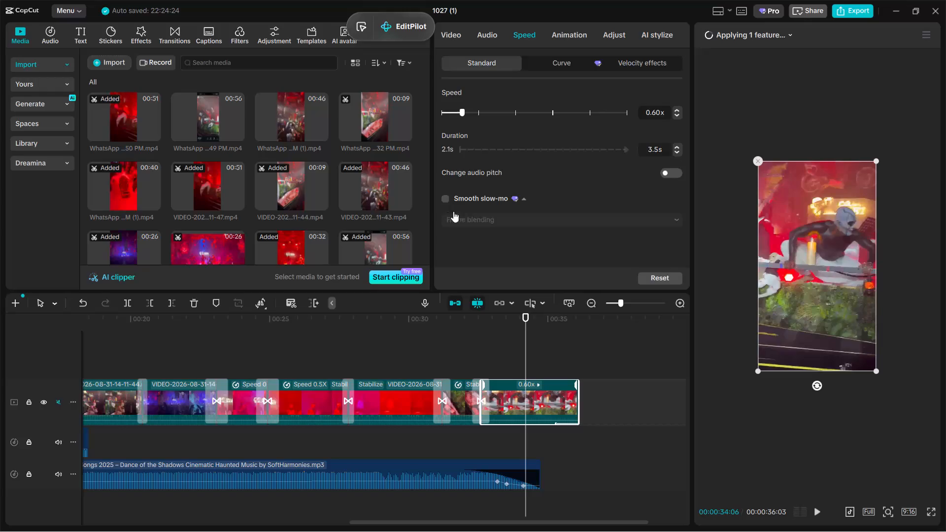
click(457, 218)
click(487, 269)
Enlarge the closing clip and reposition it so the skull-painted performer fills the vertical frame.
key(space)
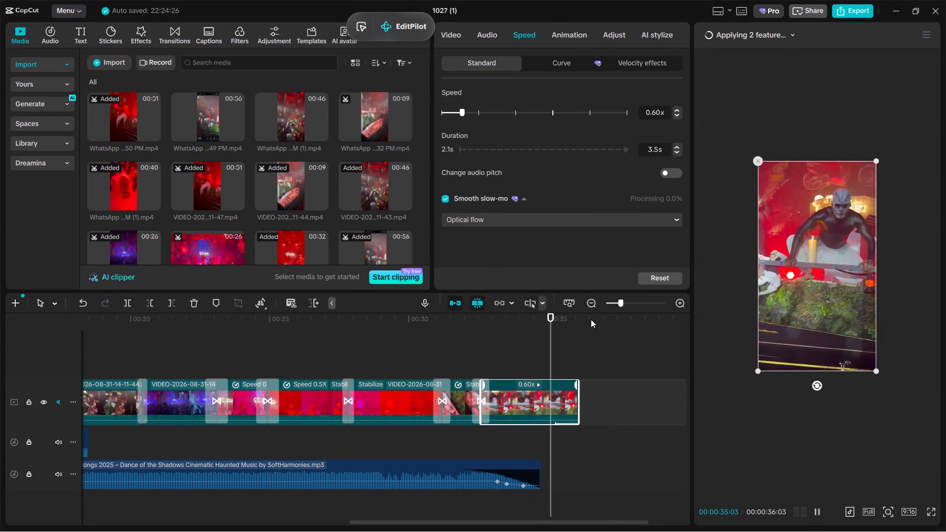
key(space)
drag(877, 369, 909, 431)
drag(813, 340, 791, 353)
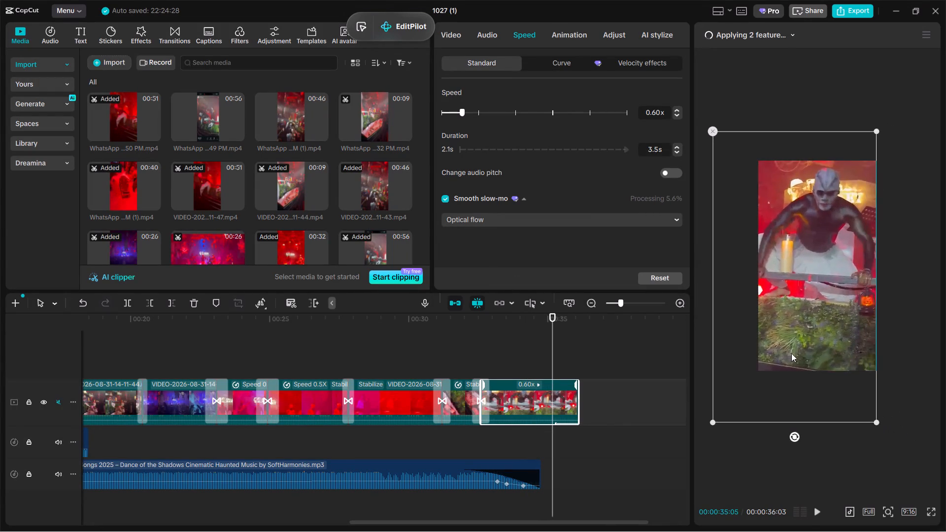
drag(791, 353, 785, 373)
key(space)
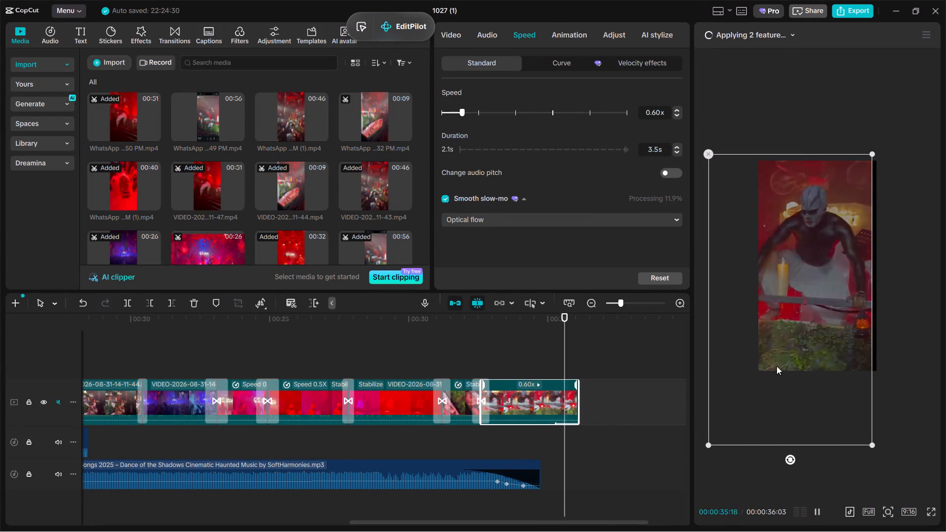
Trim about 1.2 seconds from the start of the slowed closing clip and play back the join with the previous clip.
drag(480, 399, 516, 421)
click(472, 357)
key(space)
key(space)
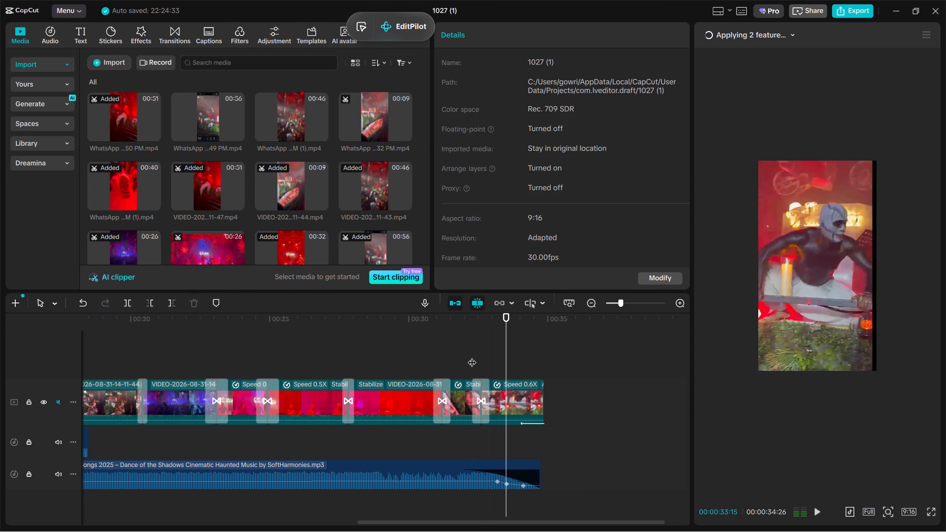
Replace the closing clip with the performer's arms-spread moment near the end of WhatsApp …50 PM.mp4, keeping the original video effect.
click(134, 119)
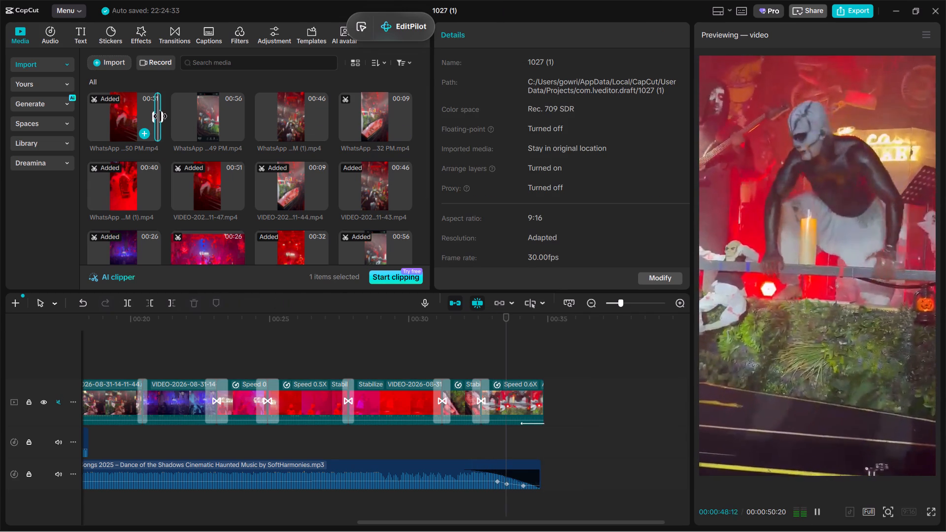
key(space)
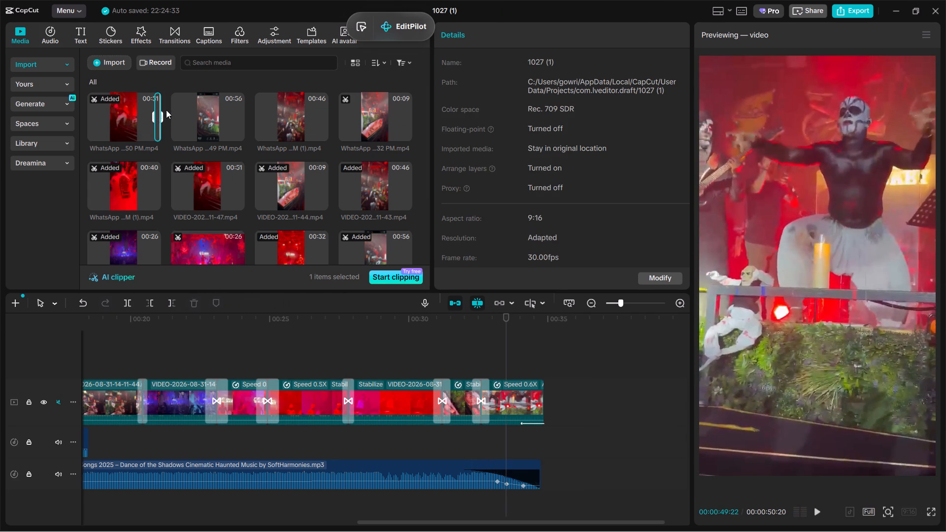
drag(159, 125, 512, 399)
drag(523, 349, 0, 347)
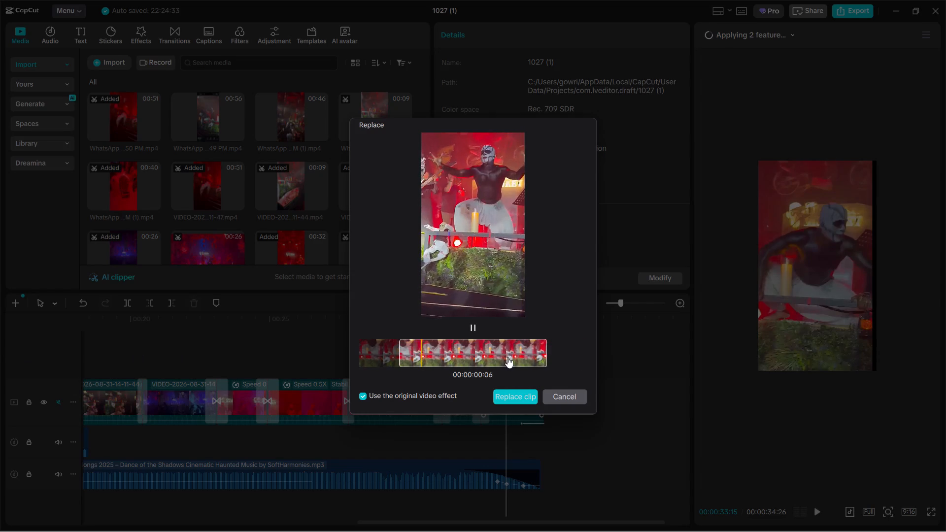
key(space)
drag(512, 357, 384, 360)
drag(519, 351, 576, 364)
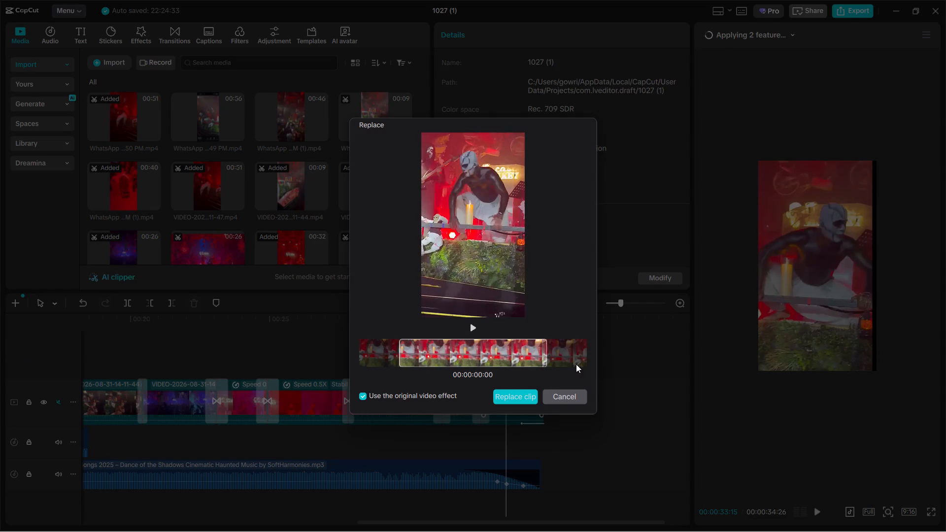
drag(576, 364, 504, 374)
click(520, 399)
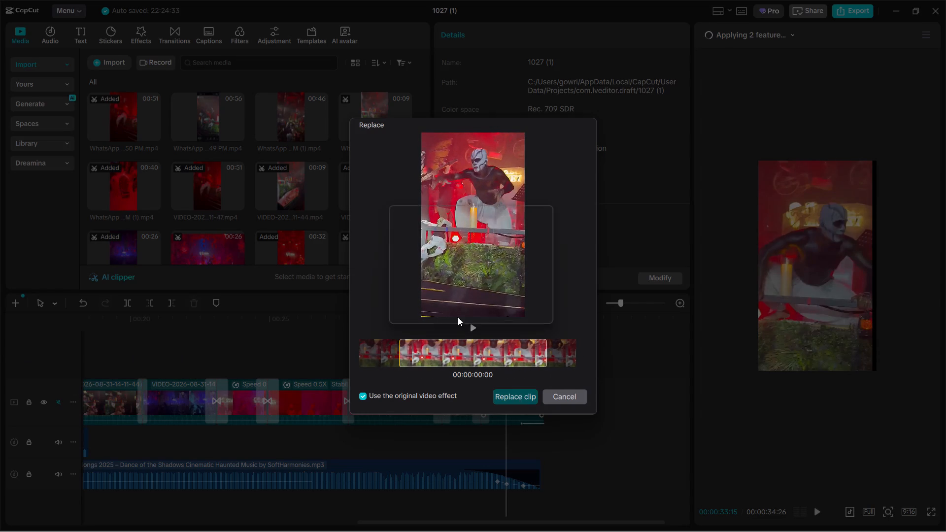
click(451, 310)
Shift the closing clip within the frame to cover the black strip along its right edge, and play it back.
key(space)
key(space)
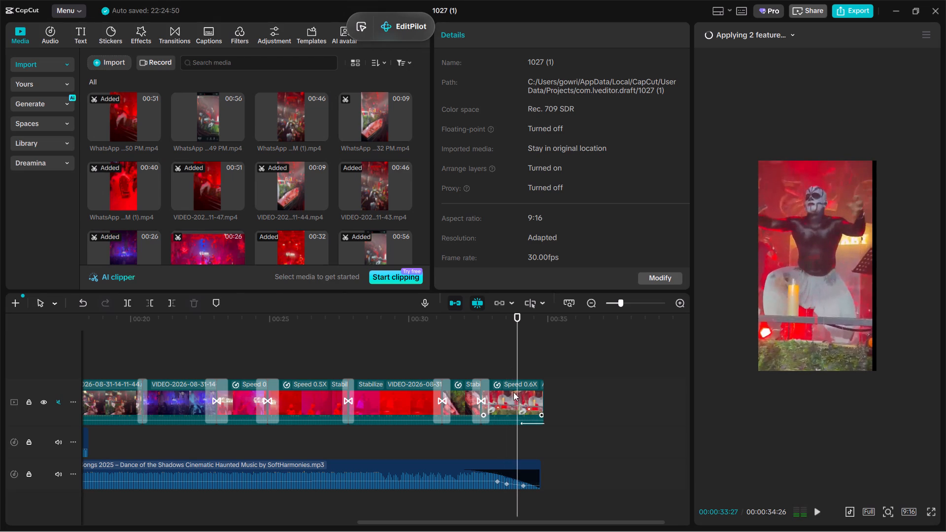
click(513, 393)
drag(812, 339, 833, 347)
click(500, 352)
key(space)
key(space)
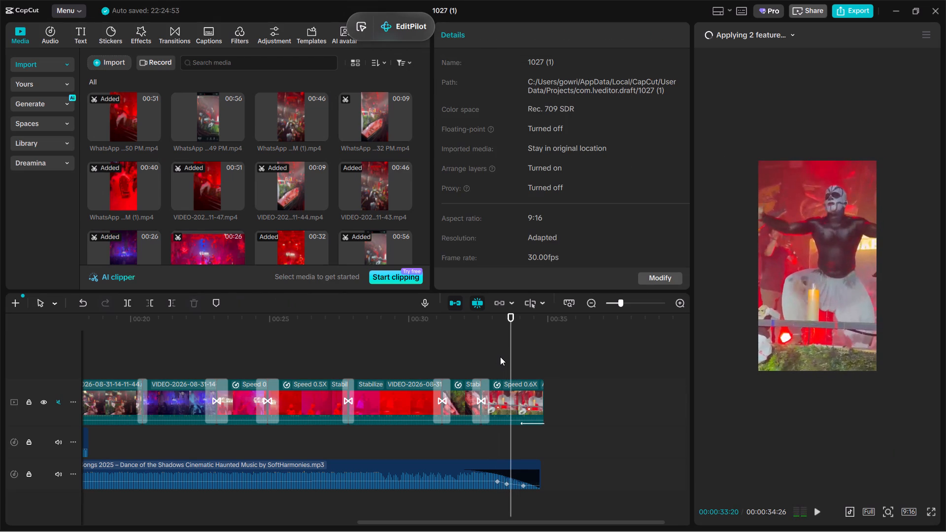
Return to the start of the timeline and play back the promo's opening coffin shot.
key(space)
ctrl+scroll(480, 363, down, 3)
click(519, 331)
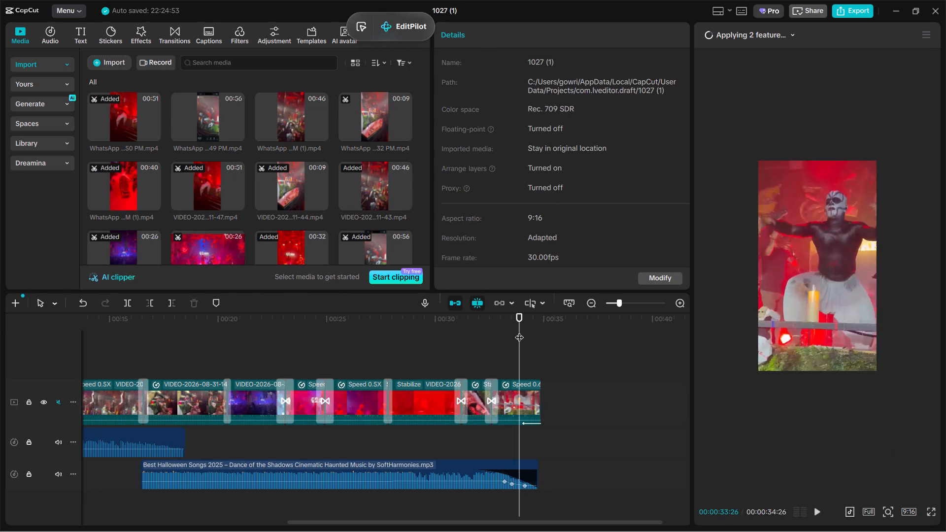
drag(519, 331, 0, 260)
key(space)
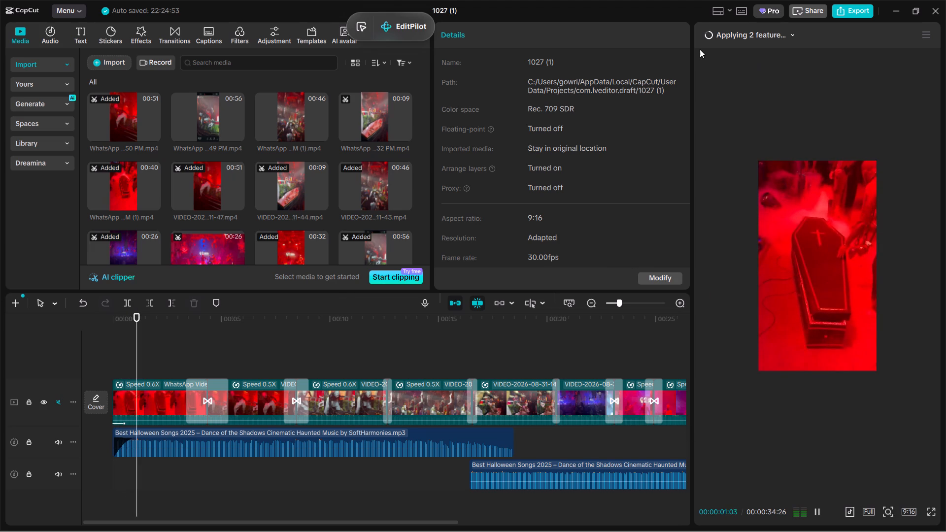
key(space)
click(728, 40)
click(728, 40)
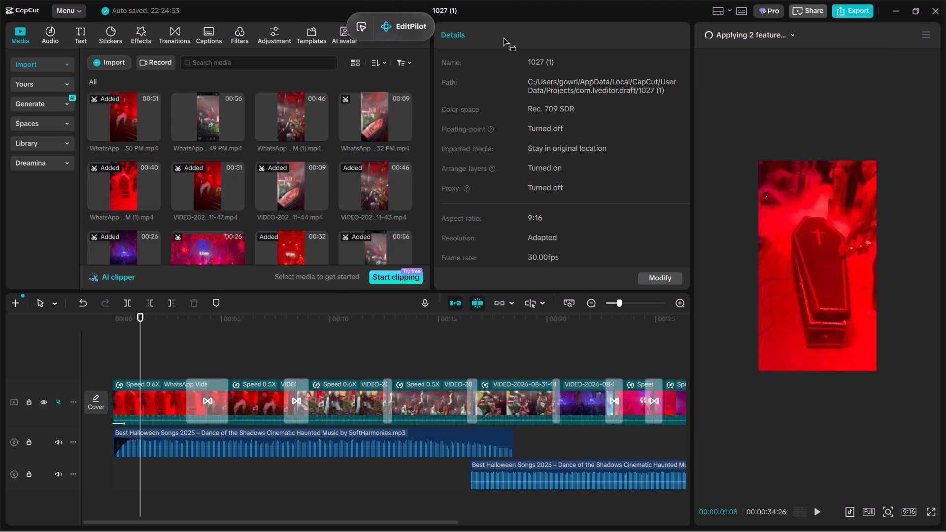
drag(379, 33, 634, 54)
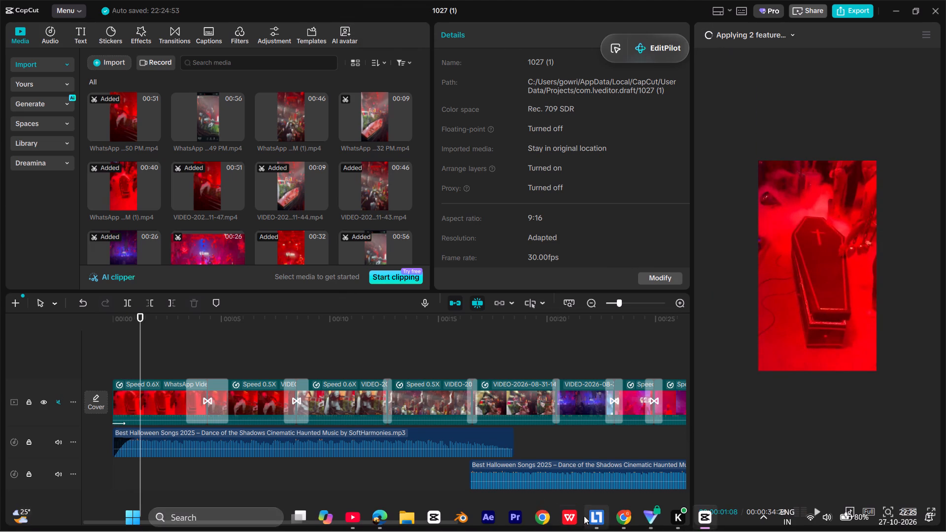